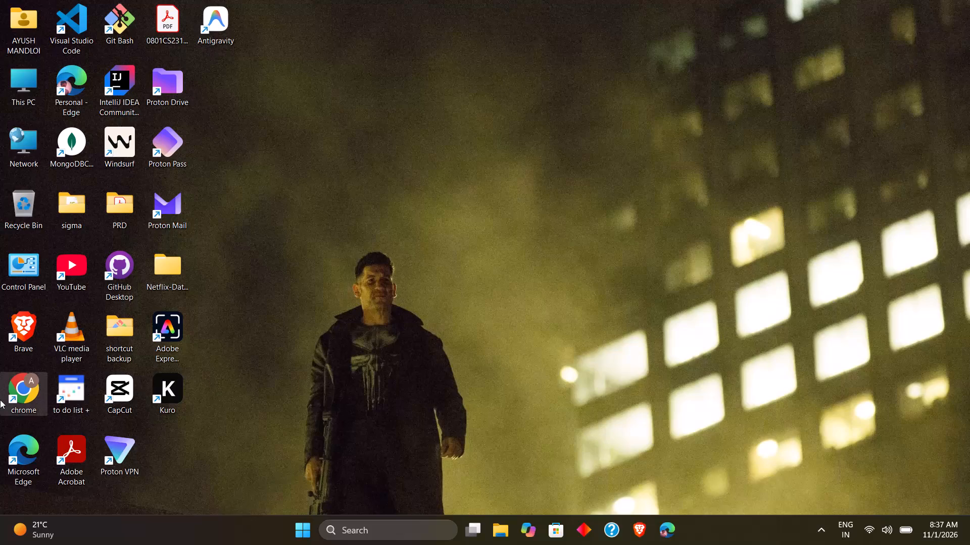
Launch Chrome from the desktop and go to the Canva website.
double_click(21, 383)
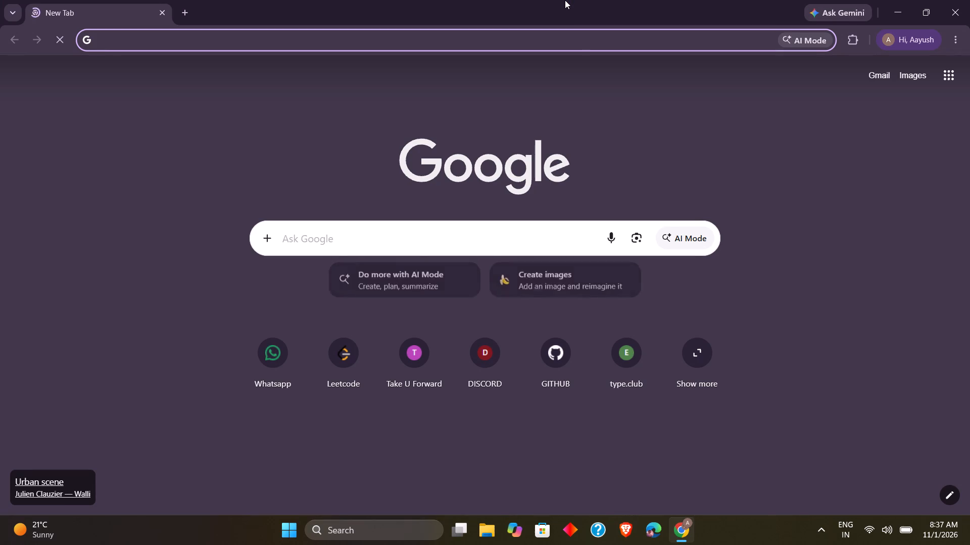
text(canva)
key(Return)
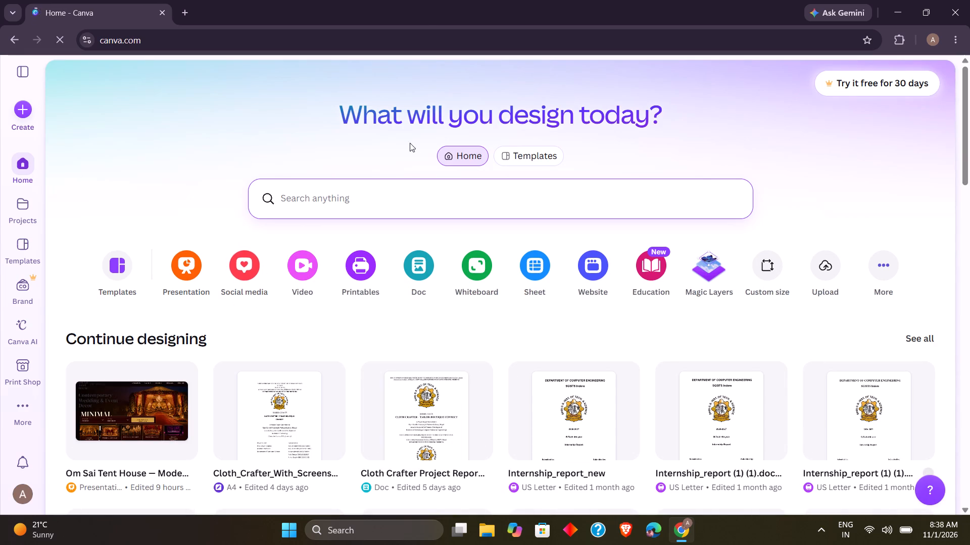
Open the recent "Om Sai Tent House — Modern Wedding Decor UI" presentation design for editing.
click(149, 395)
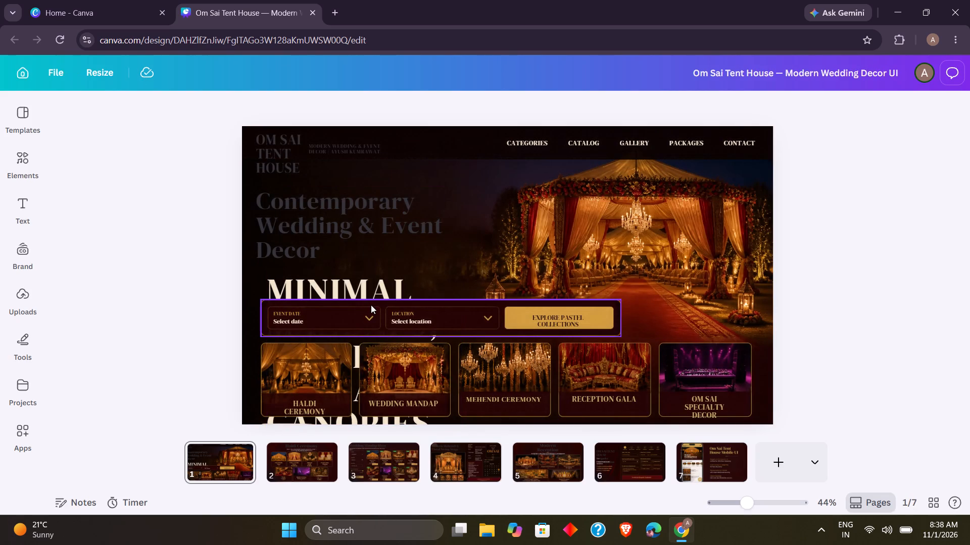
Delete the oversized "Minimal Mandaps, Pastel Floral Canopies" text that overlaps the search bar and category cards on page 1.
click(355, 285)
drag(355, 285, 355, 261)
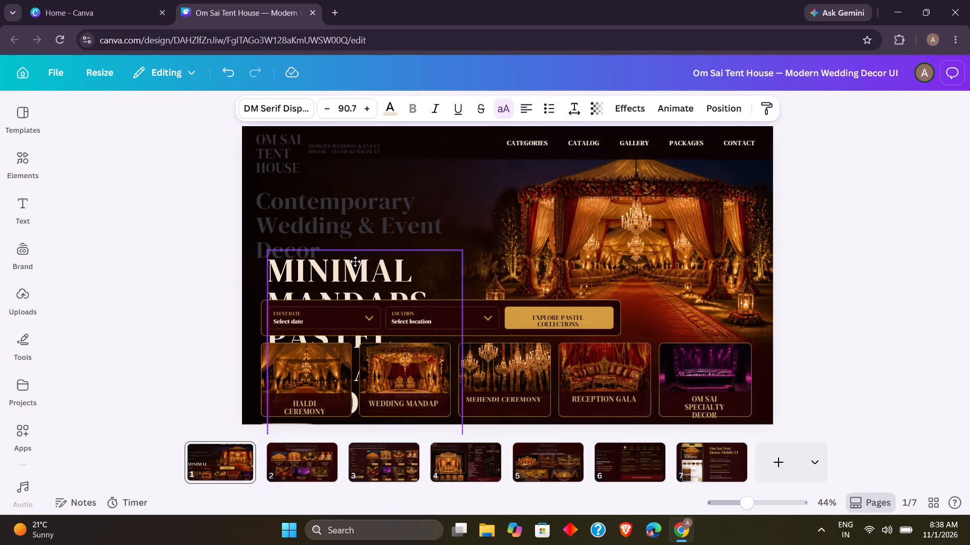
drag(355, 261, 325, 151)
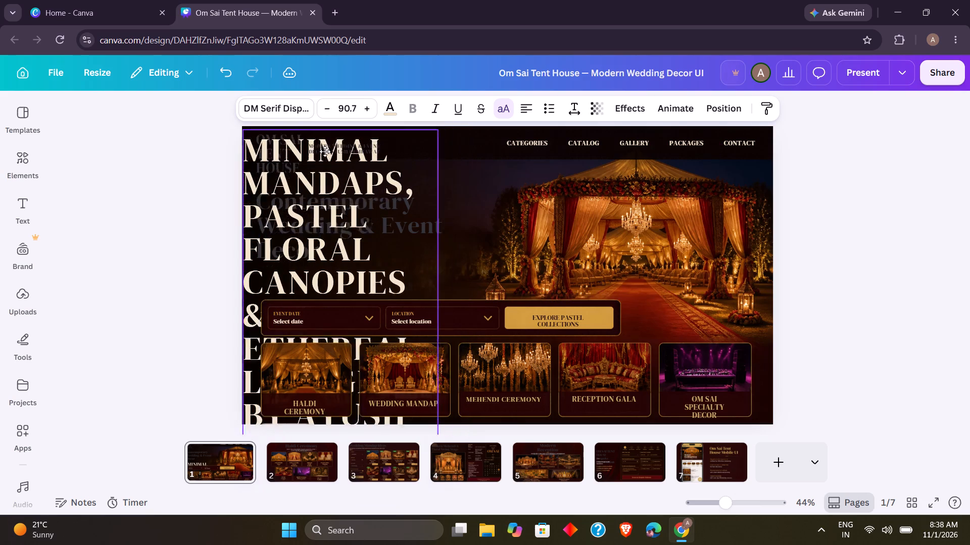
drag(325, 151, 352, 195)
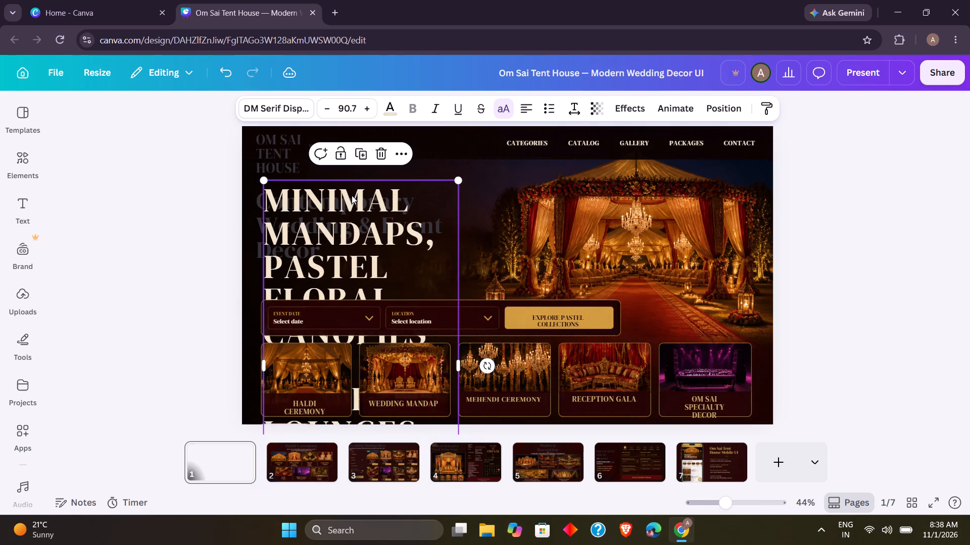
click(378, 149)
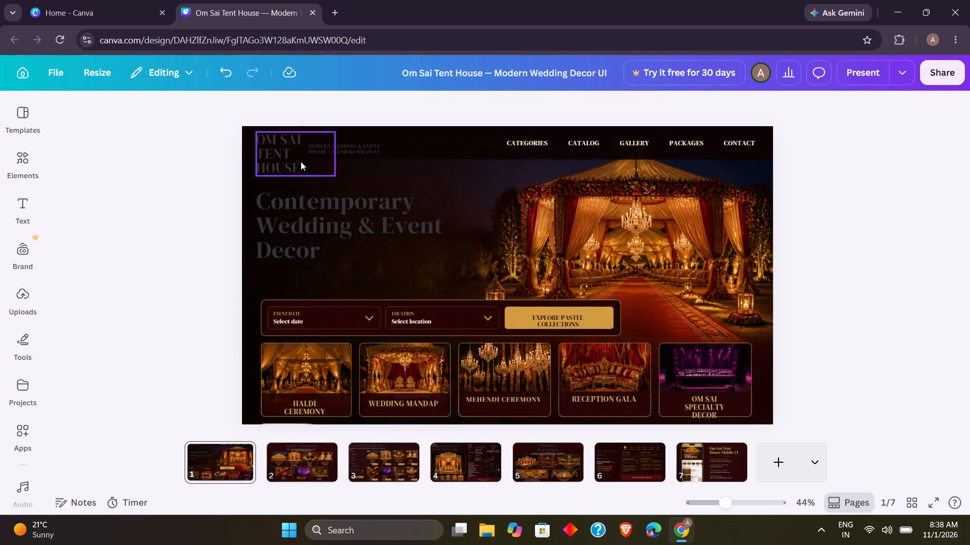
Move the small "Modern Wedding & Event Decor" tagline in the header farther away from the "Om Sai Tent House" title.
drag(352, 149, 377, 147)
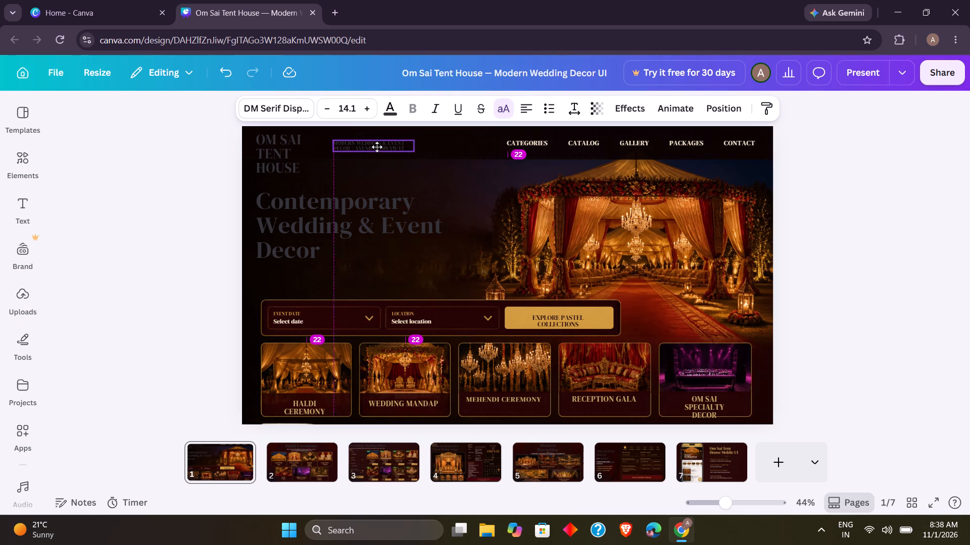
drag(377, 147, 380, 142)
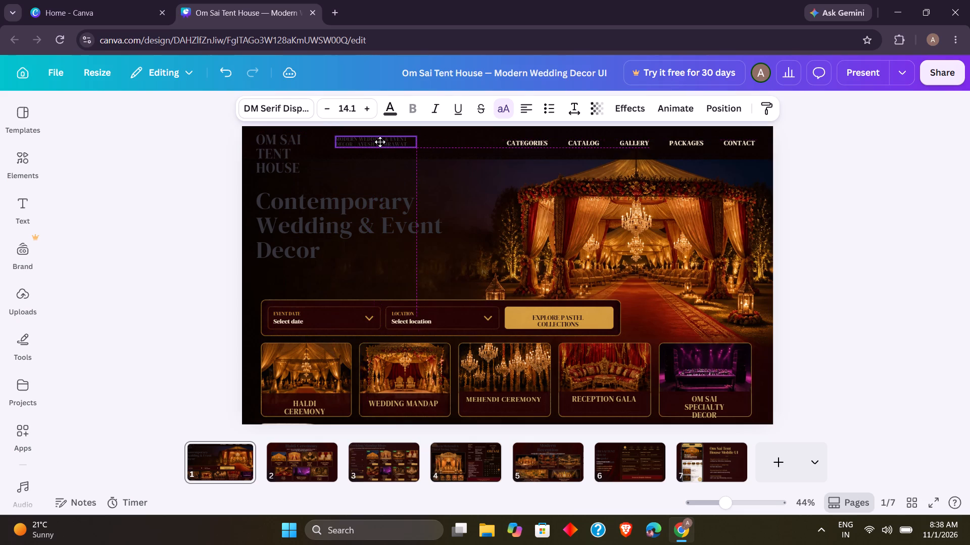
drag(380, 142, 392, 142)
Widen the "Om Sai Tent House" title box so its text wraps onto two lines, and shift it slightly up within the header.
click(293, 153)
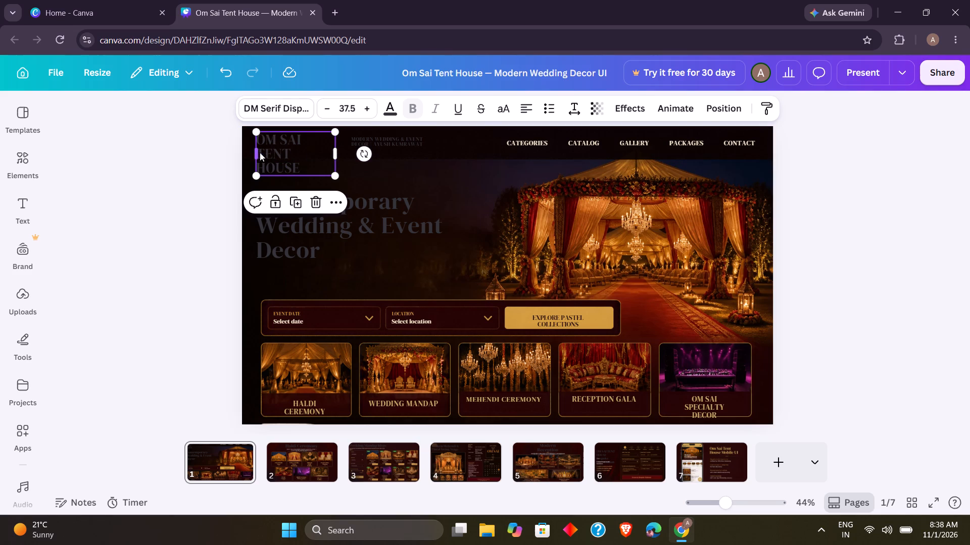
drag(335, 156, 346, 156)
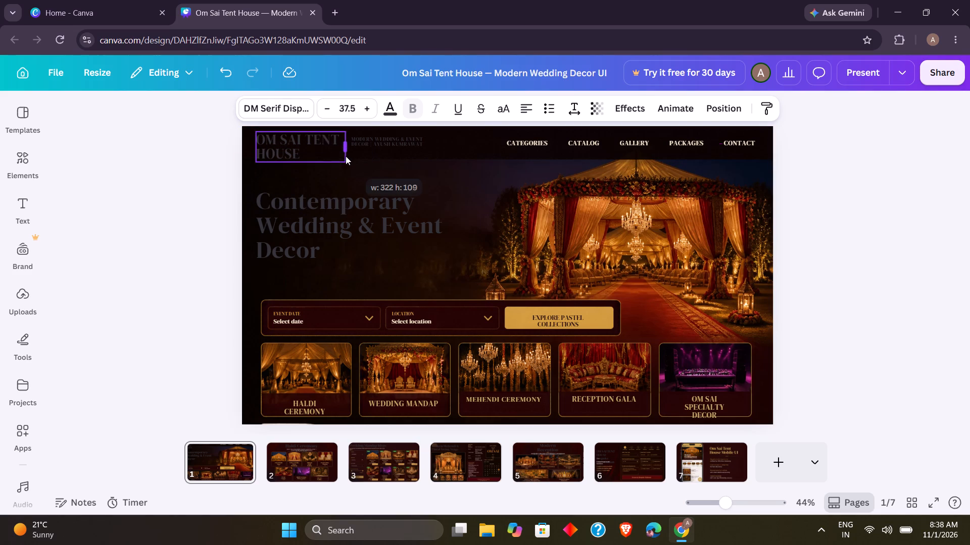
drag(346, 156, 348, 156)
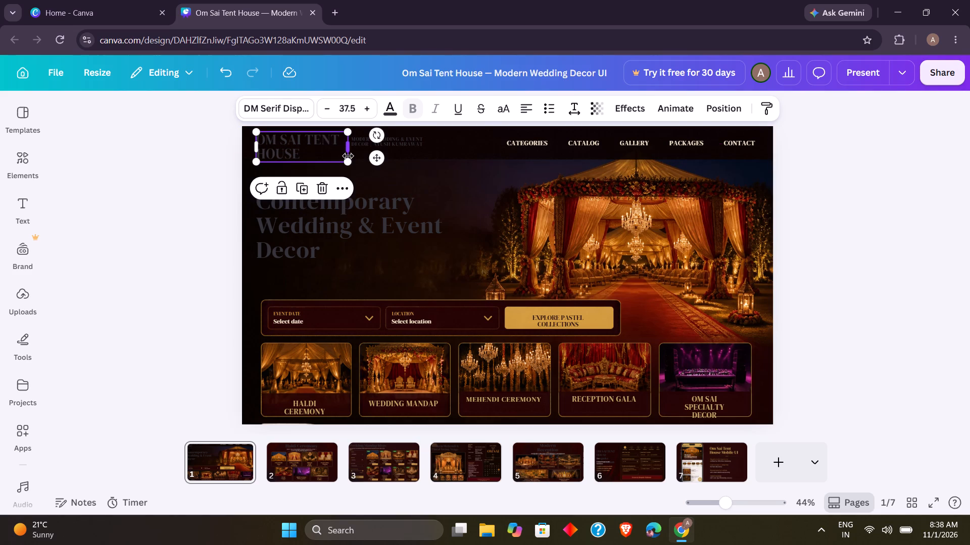
click(339, 168)
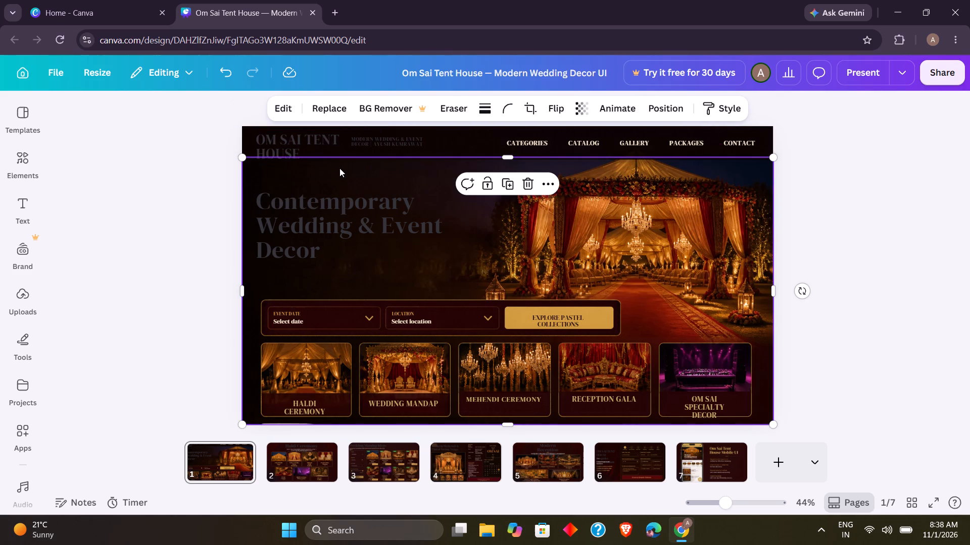
click(314, 151)
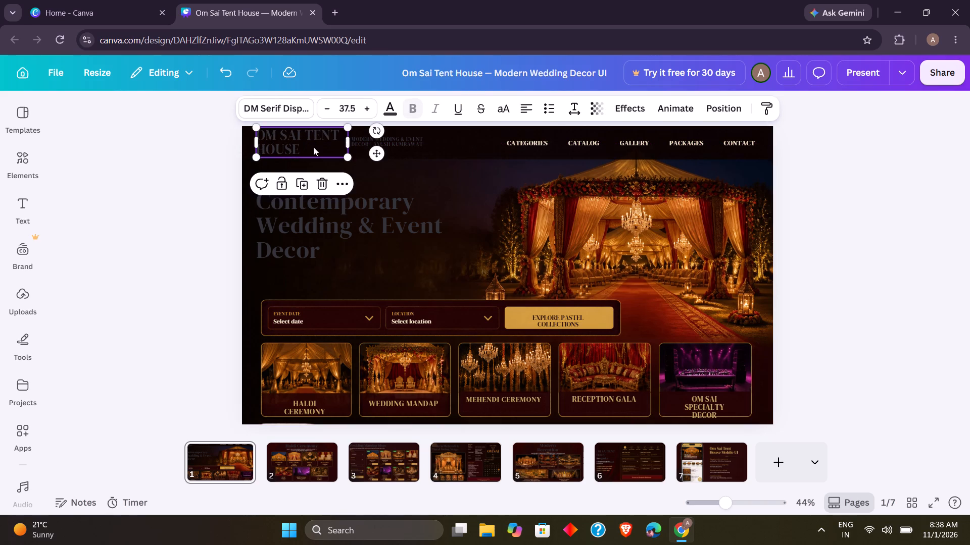
click(381, 169)
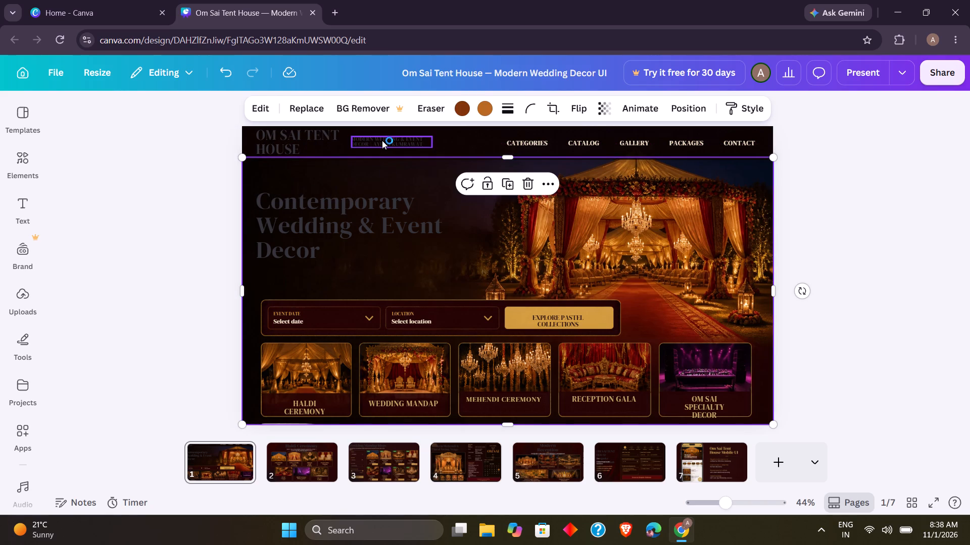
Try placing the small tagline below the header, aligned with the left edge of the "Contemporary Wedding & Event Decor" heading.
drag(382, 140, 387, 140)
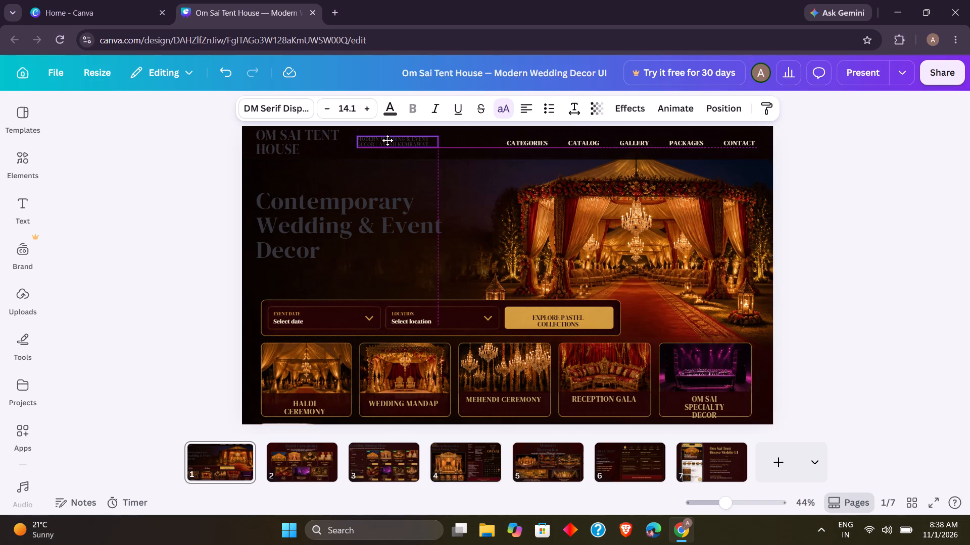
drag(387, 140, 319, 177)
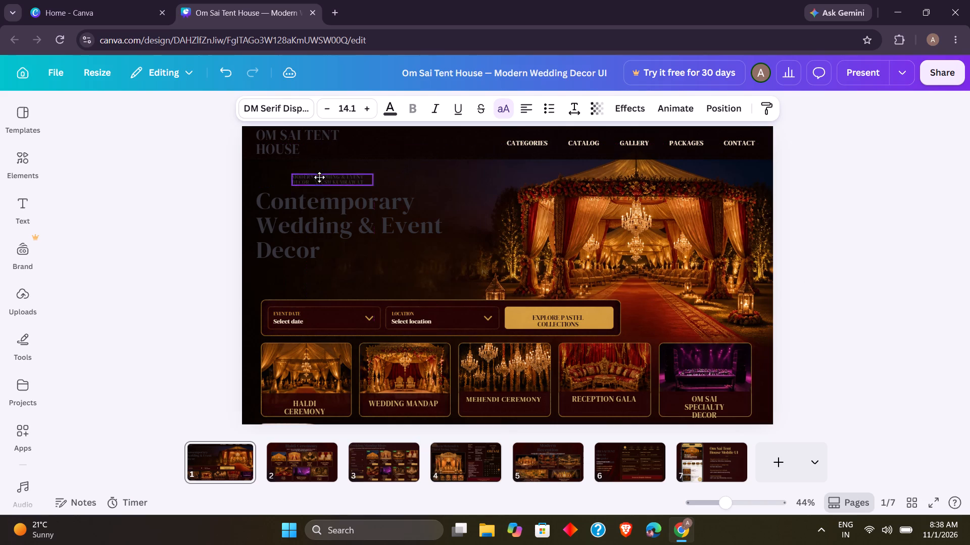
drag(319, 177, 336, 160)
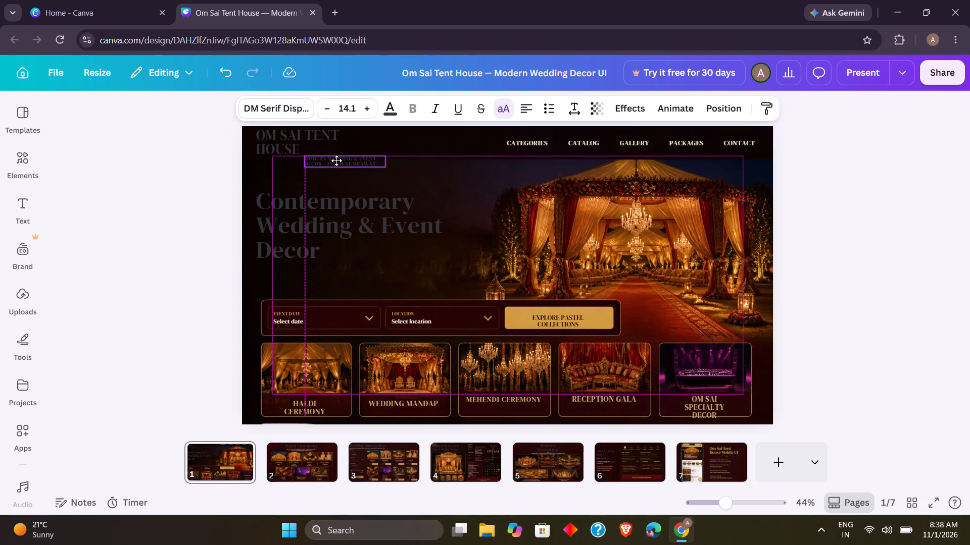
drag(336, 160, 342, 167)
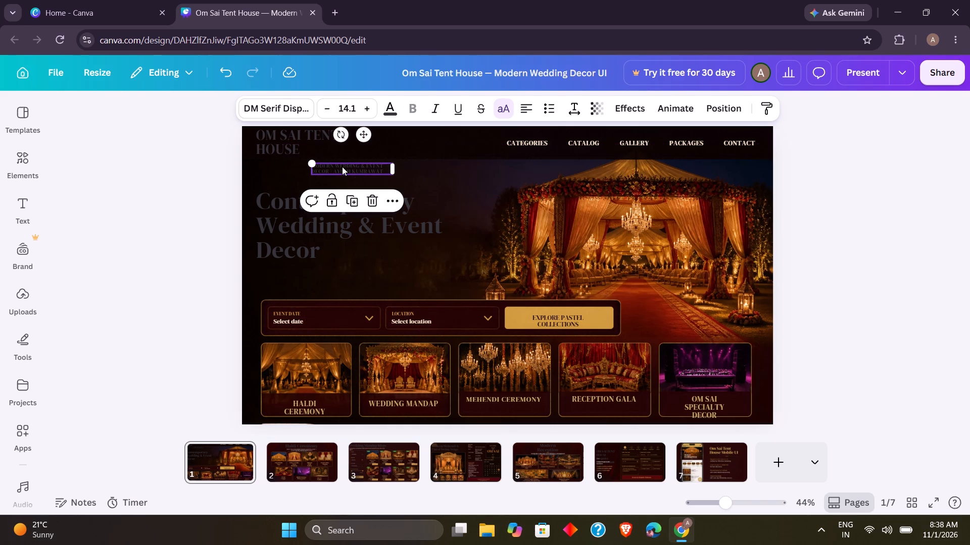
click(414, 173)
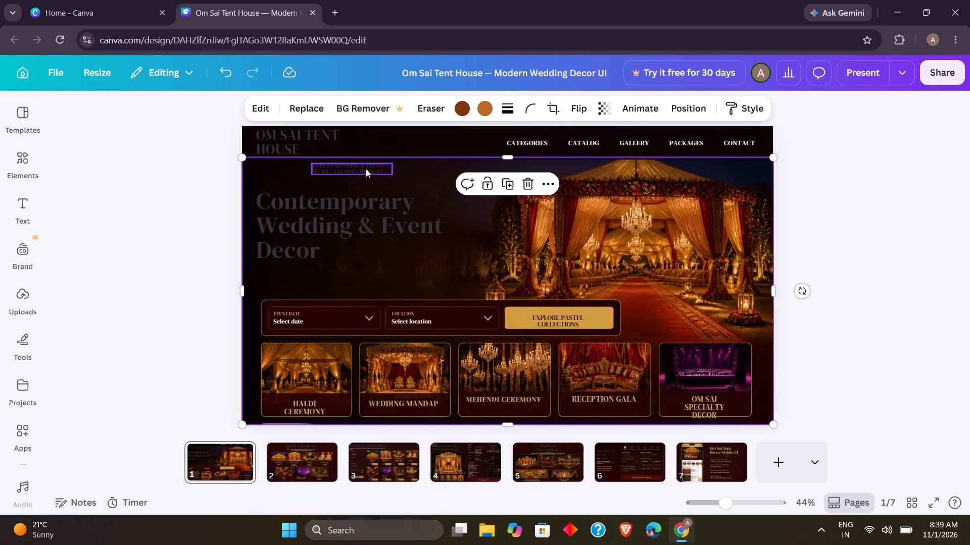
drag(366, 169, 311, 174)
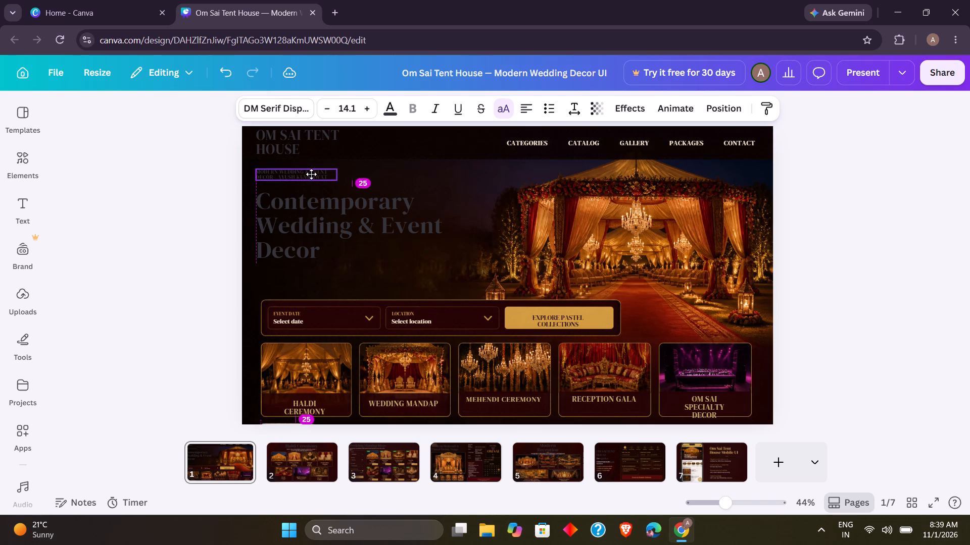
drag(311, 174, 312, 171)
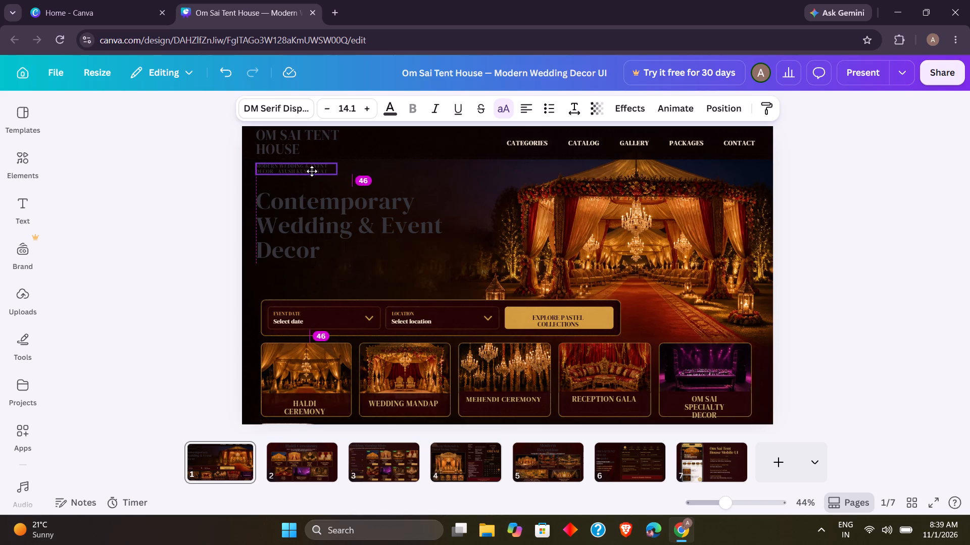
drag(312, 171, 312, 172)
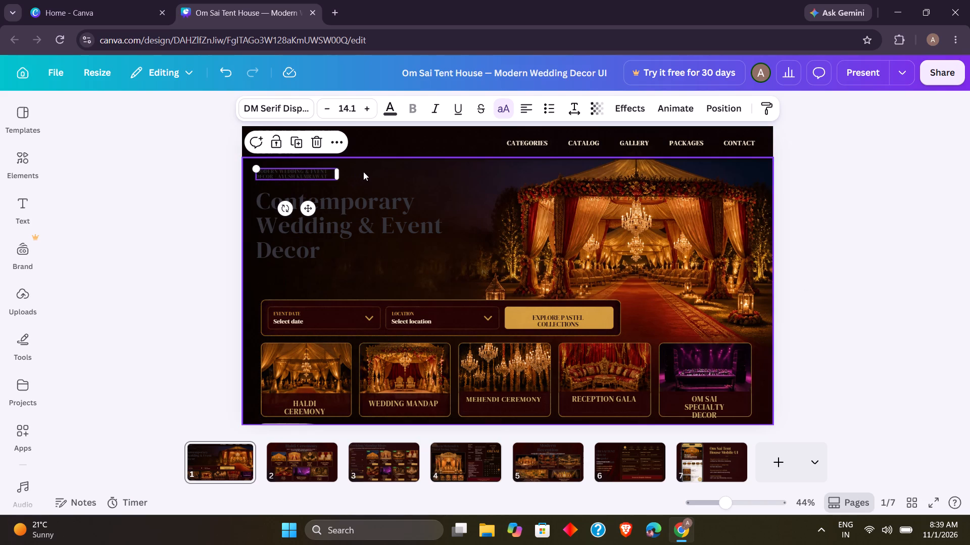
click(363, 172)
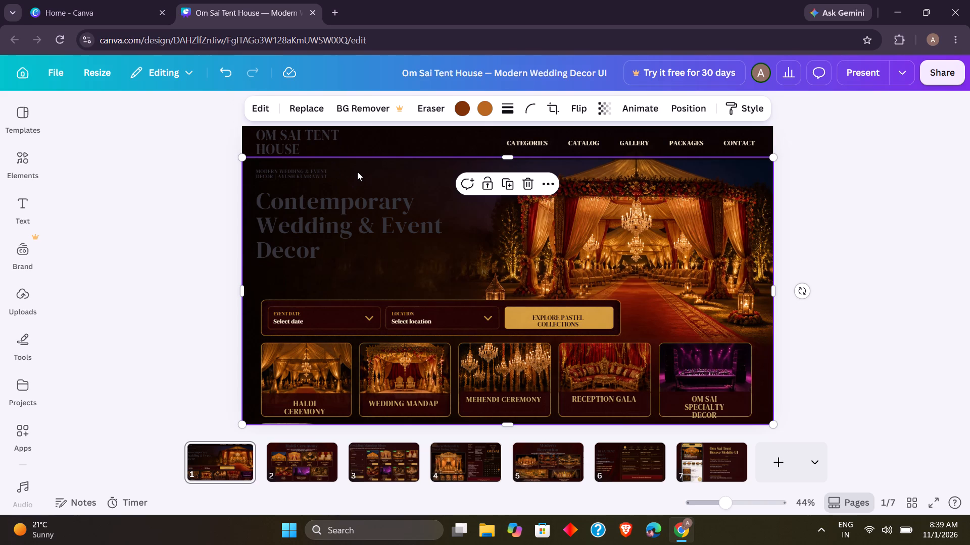
Move the small tagline into the header bar, between the "Om Sai Tent House" title and the Categories link.
drag(293, 168, 399, 142)
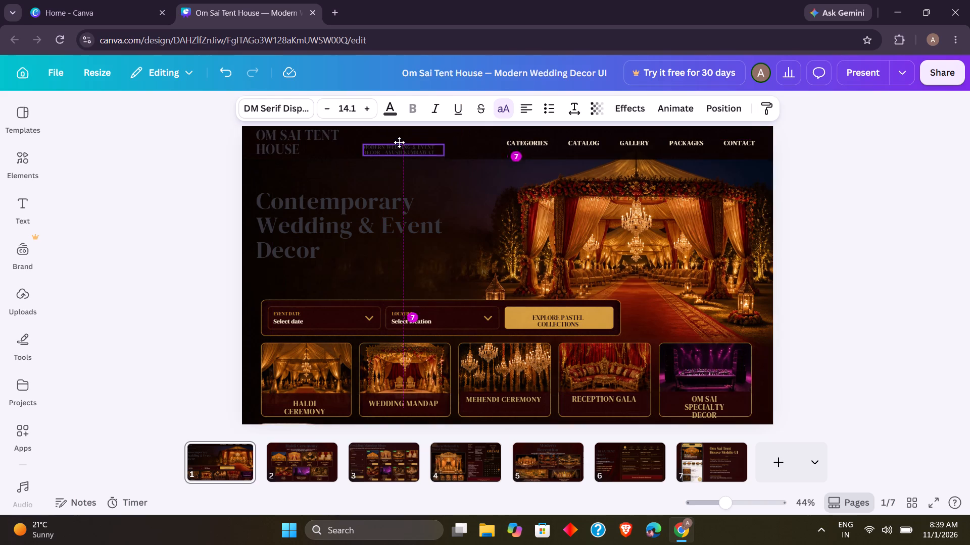
drag(399, 142, 401, 140)
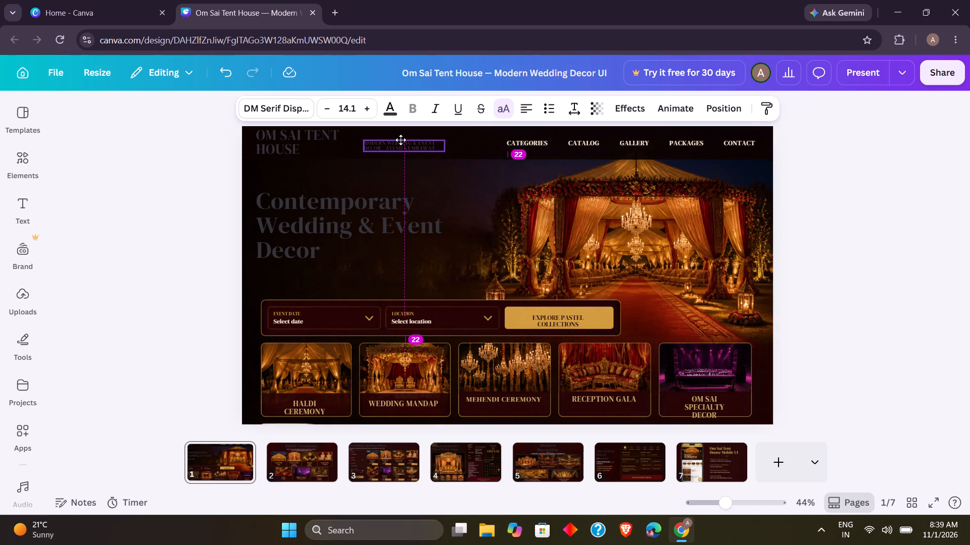
drag(401, 140, 401, 138)
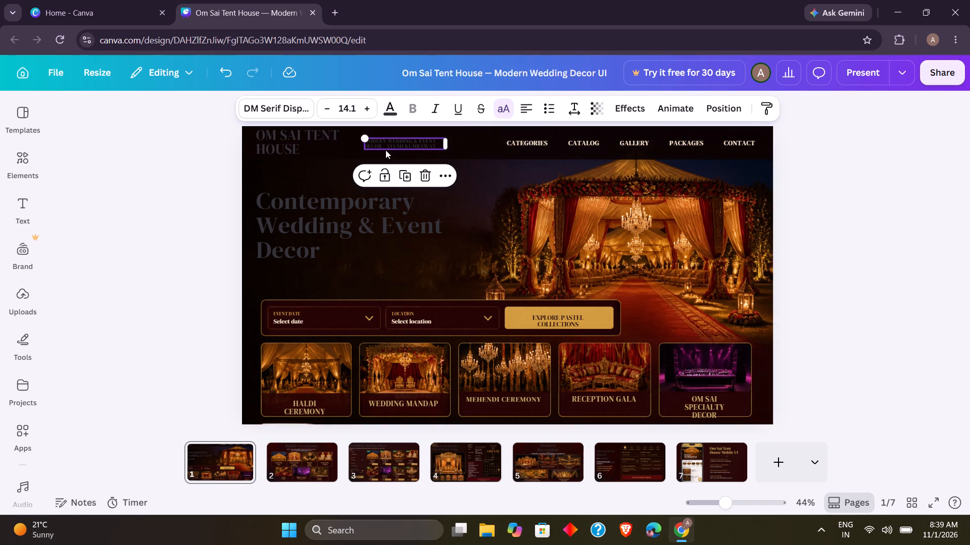
click(401, 140)
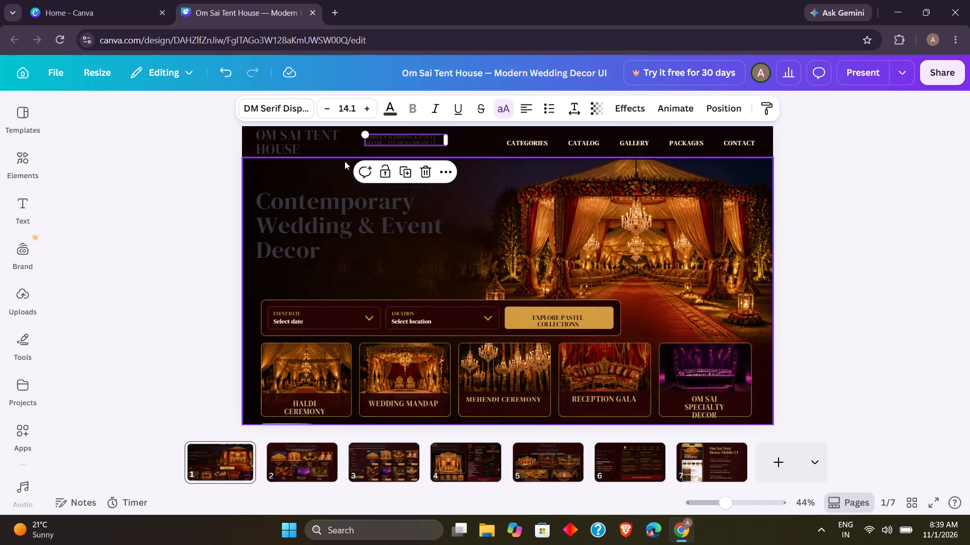
click(326, 176)
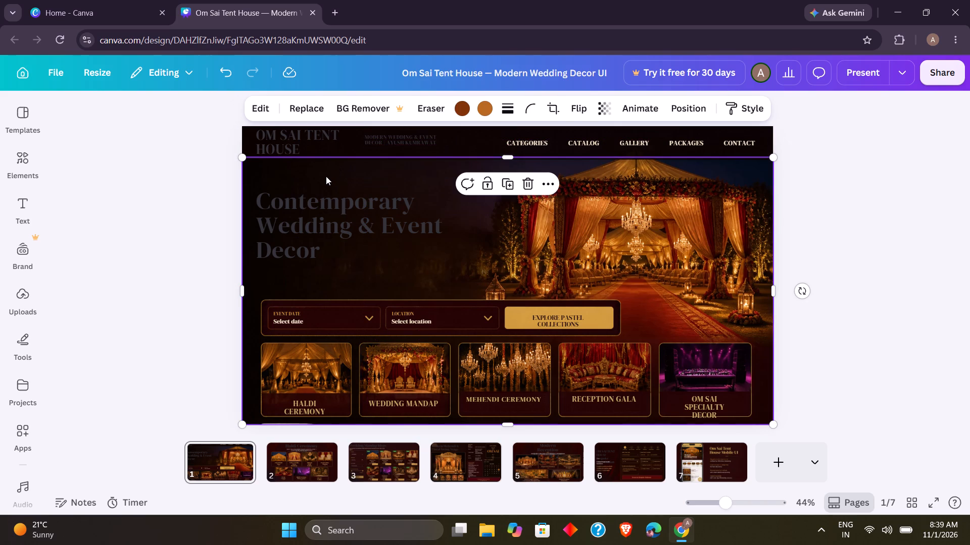
click(451, 265)
Try several text colours on the LOCATION label in the booking bar, settling on lime (#c1ff72).
click(411, 315)
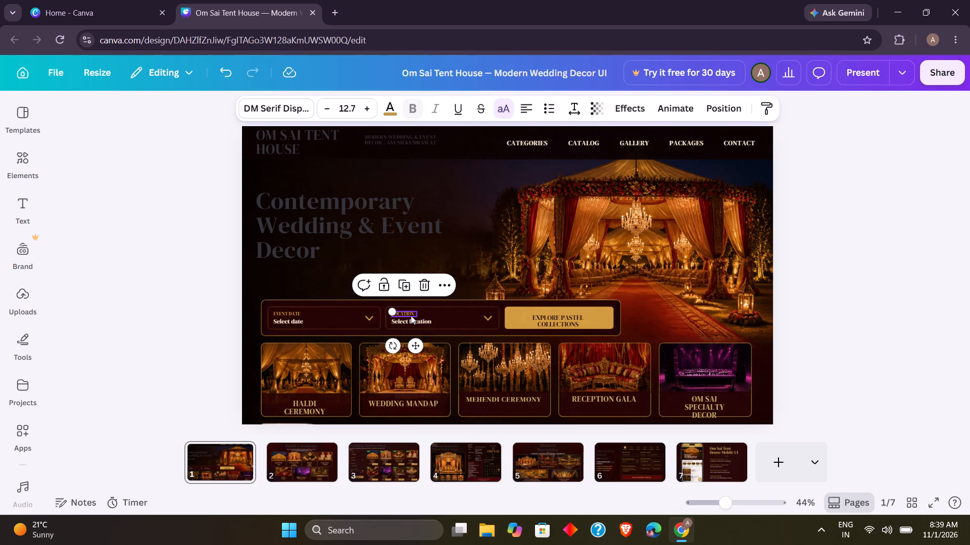
click(387, 111)
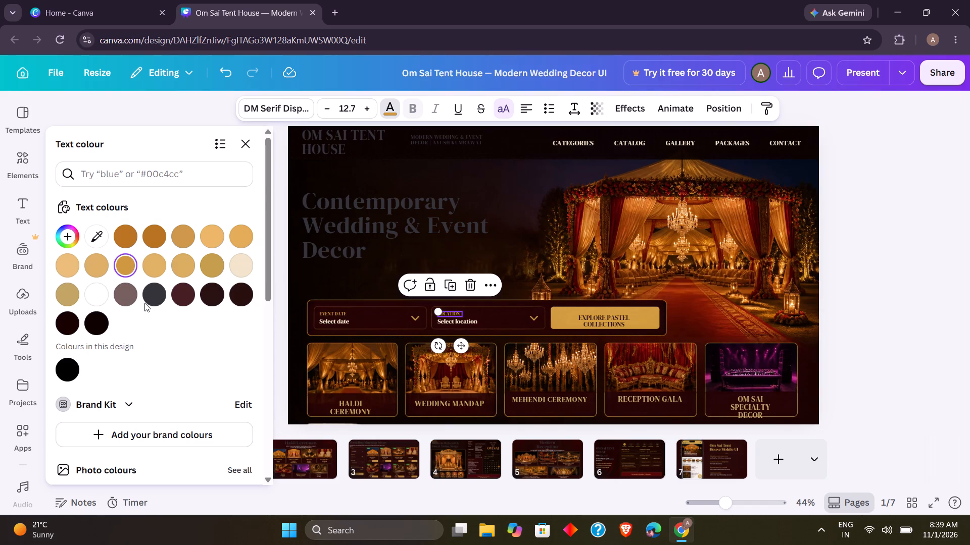
click(128, 298)
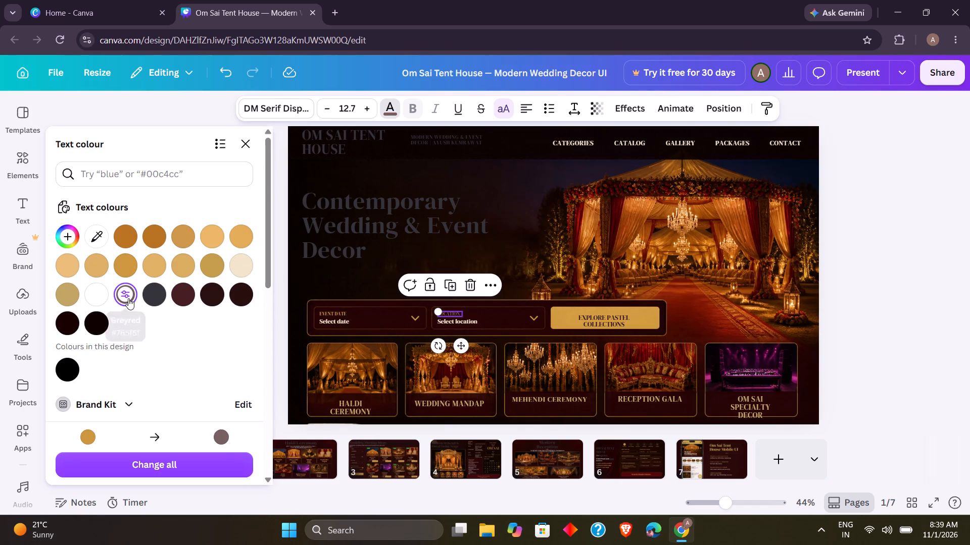
click(184, 299)
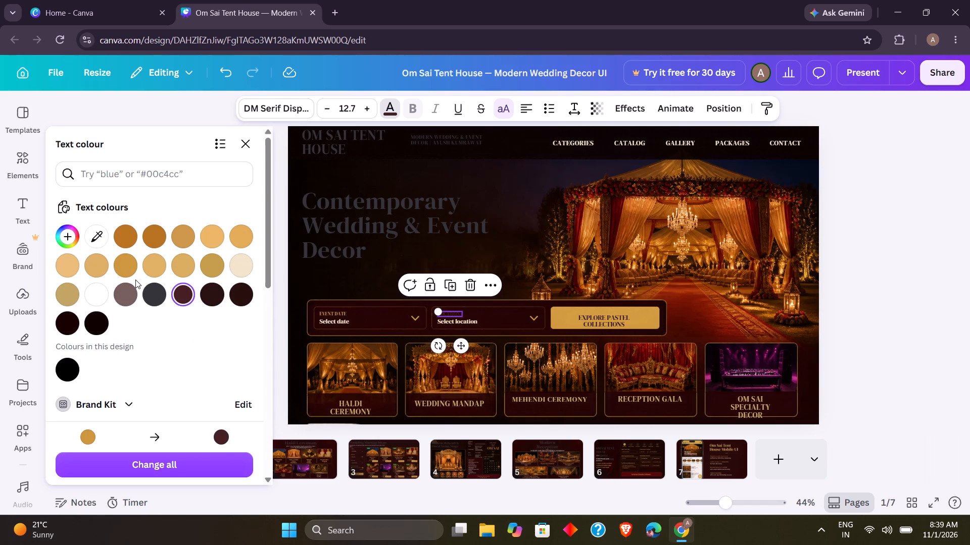
scroll(135, 280, down, 3)
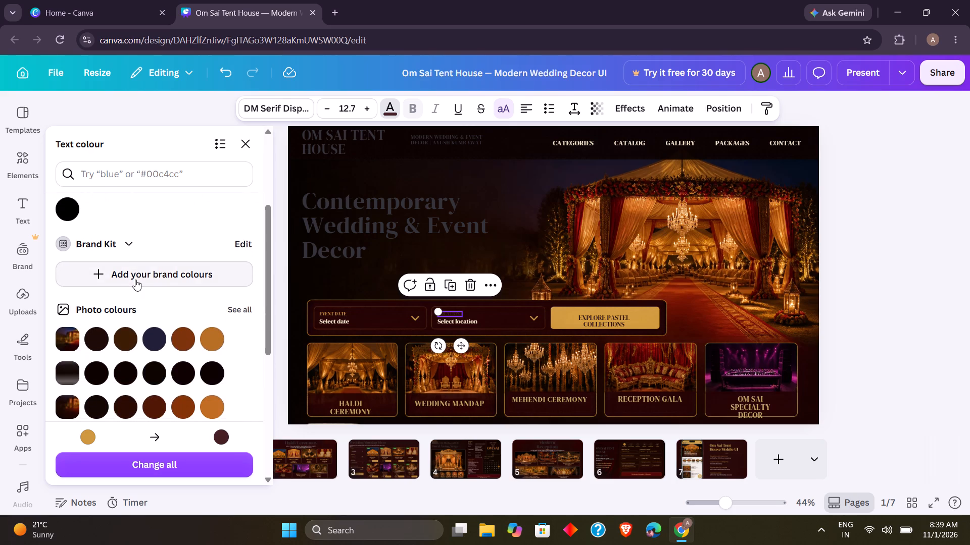
scroll(135, 280, down, 2)
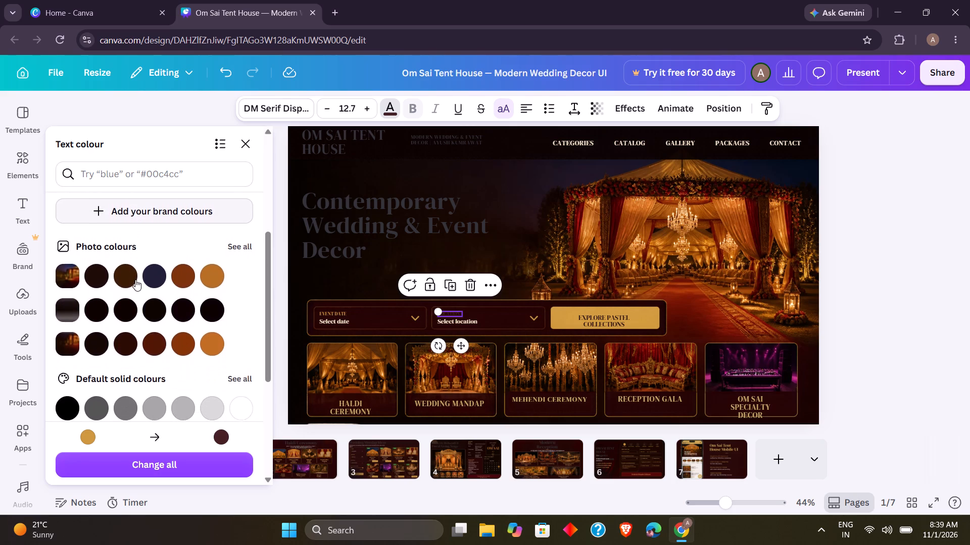
scroll(135, 280, down, 2)
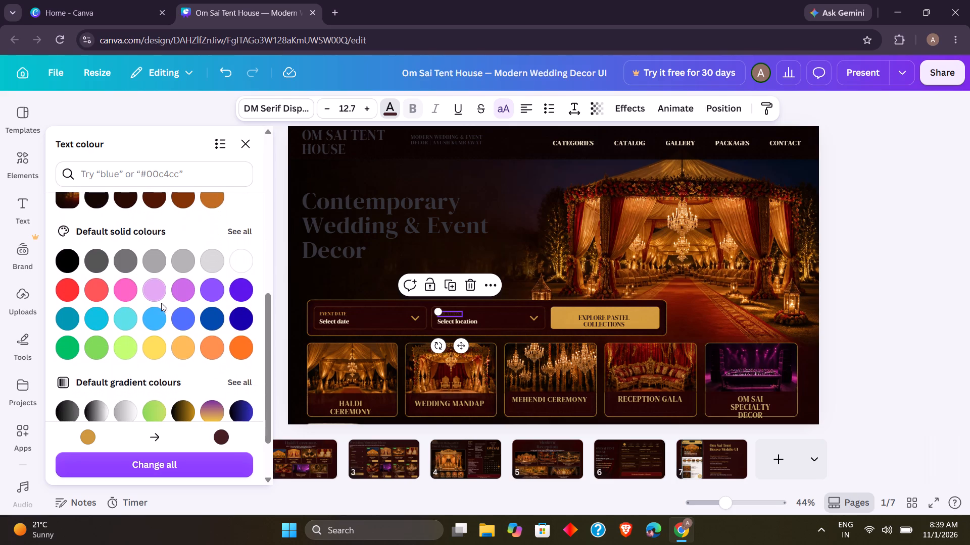
click(116, 318)
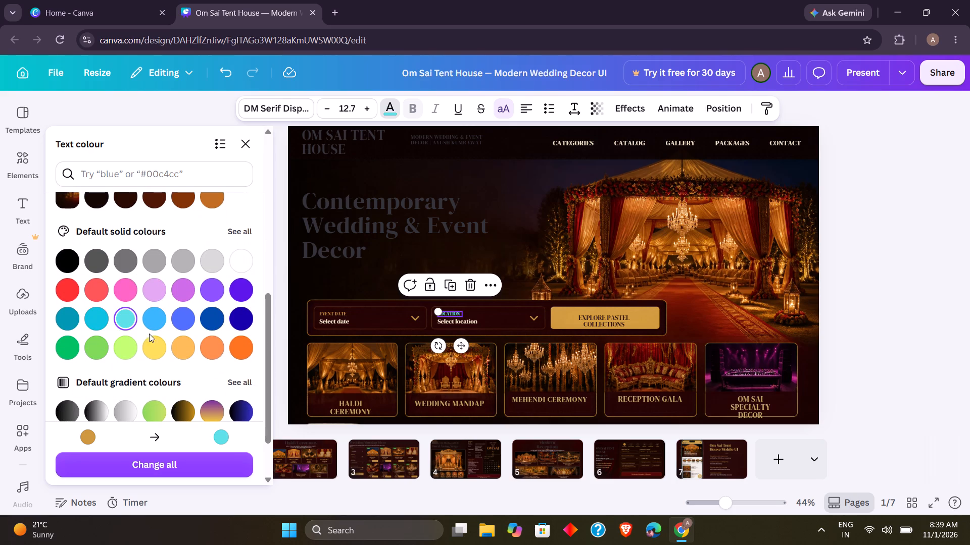
click(151, 342)
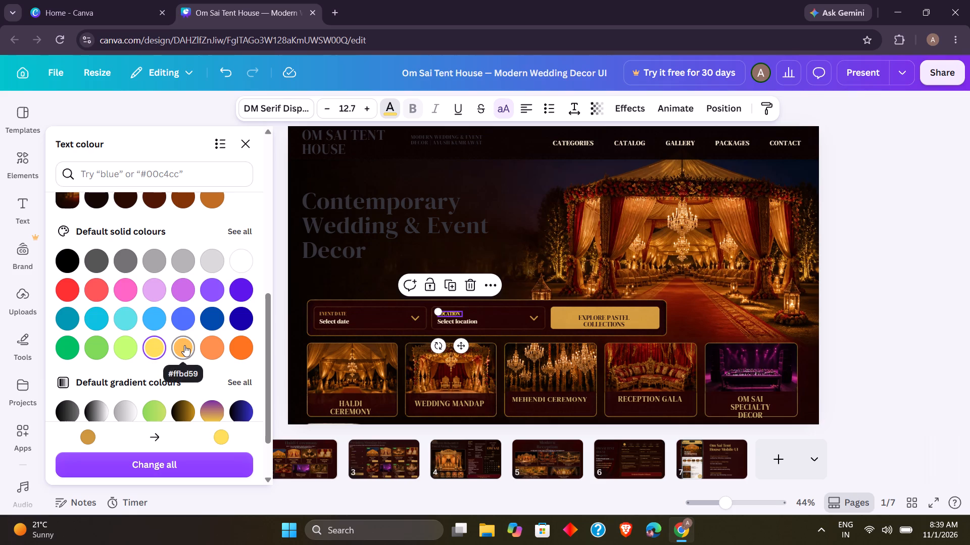
click(239, 352)
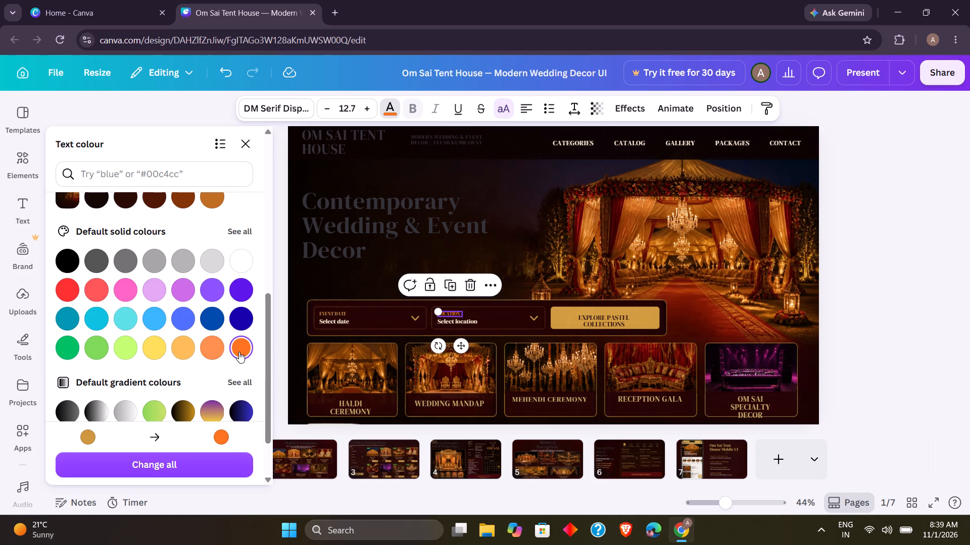
click(107, 349)
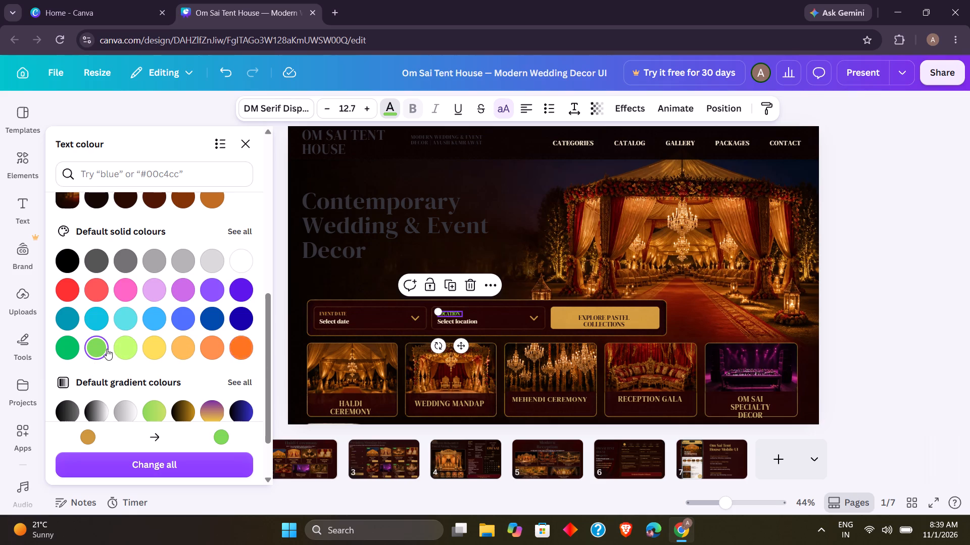
click(125, 349)
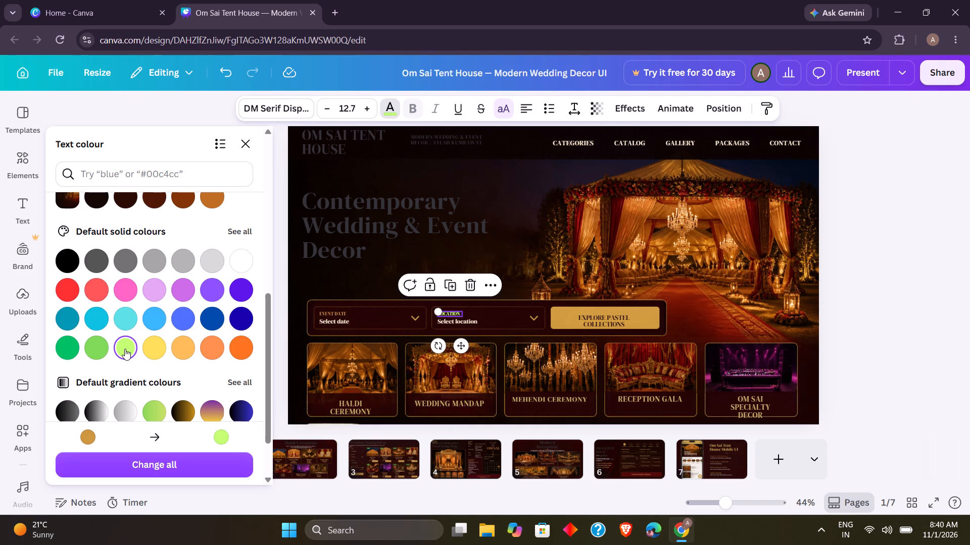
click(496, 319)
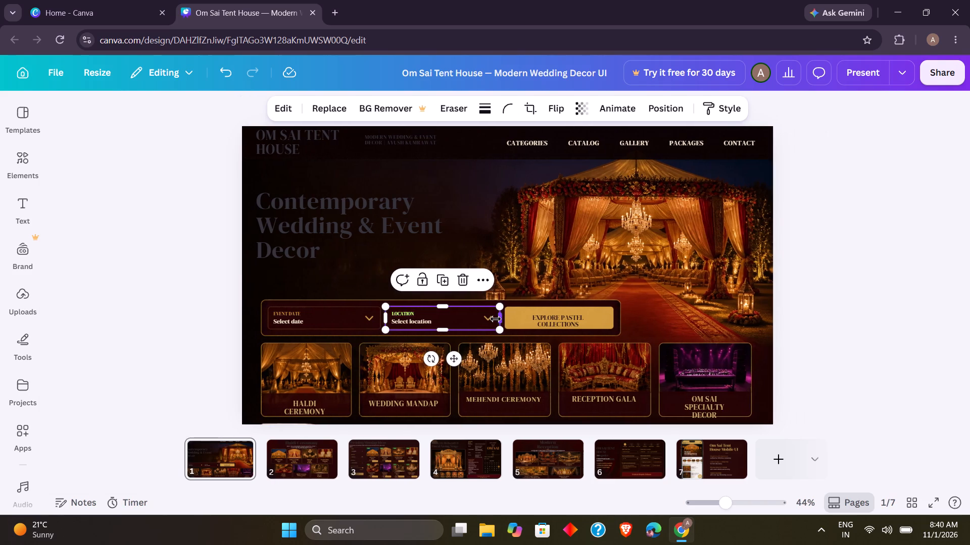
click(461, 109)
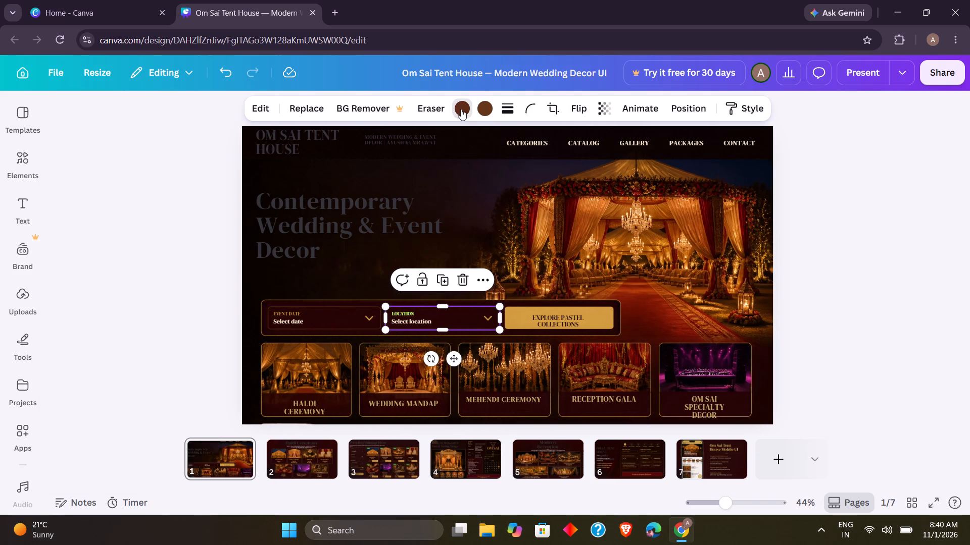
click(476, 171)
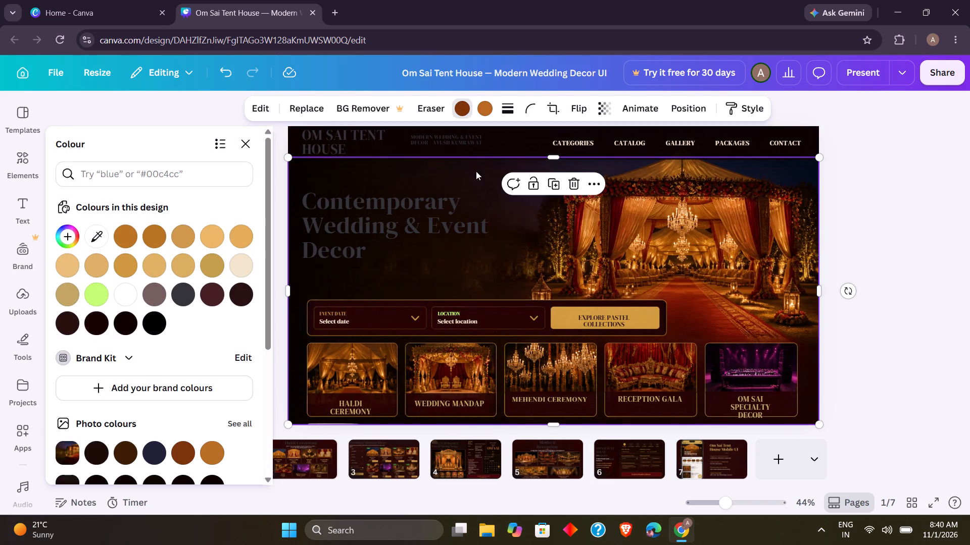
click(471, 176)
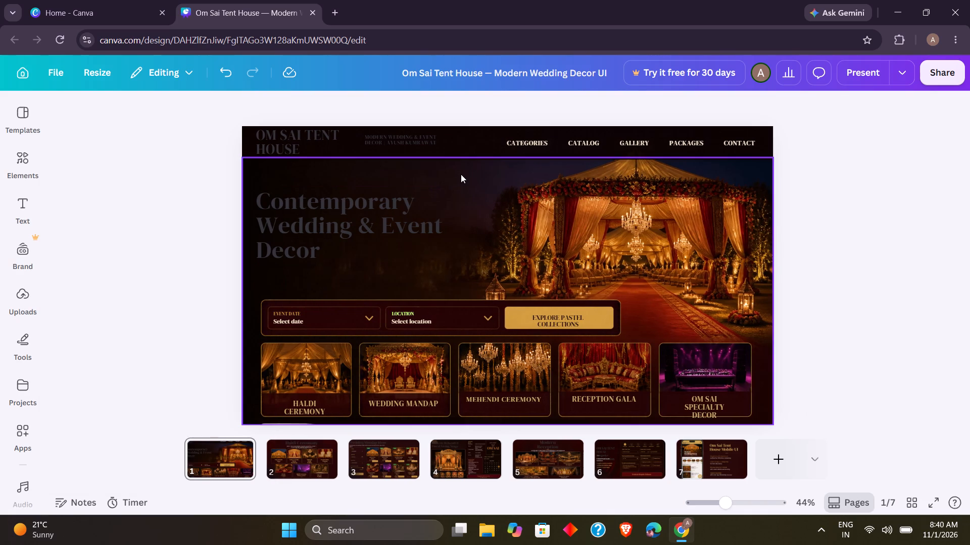
Recolour the brown tones of the hero wedding tent photo, trying lime, aqua and yellow before settling on light grey (#d9d9d9).
click(461, 174)
click(459, 112)
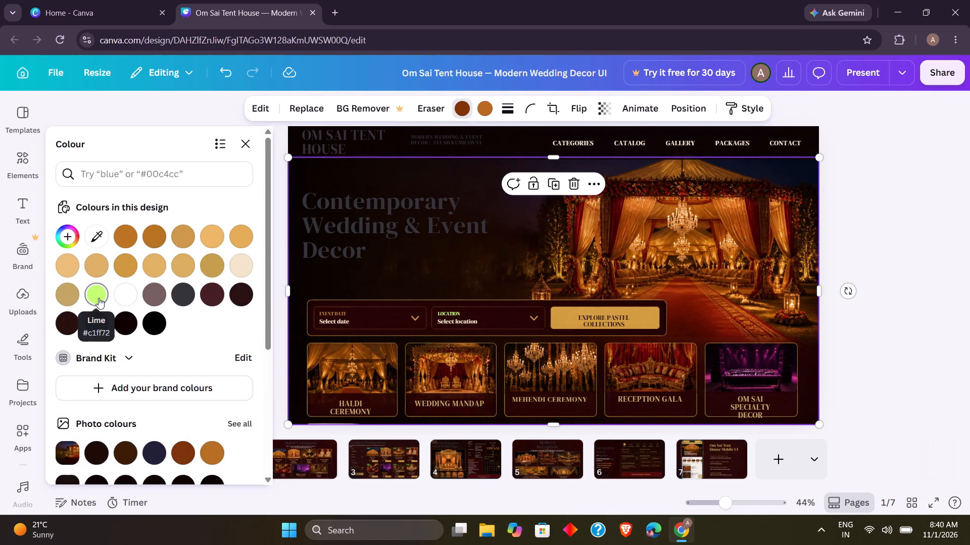
click(99, 298)
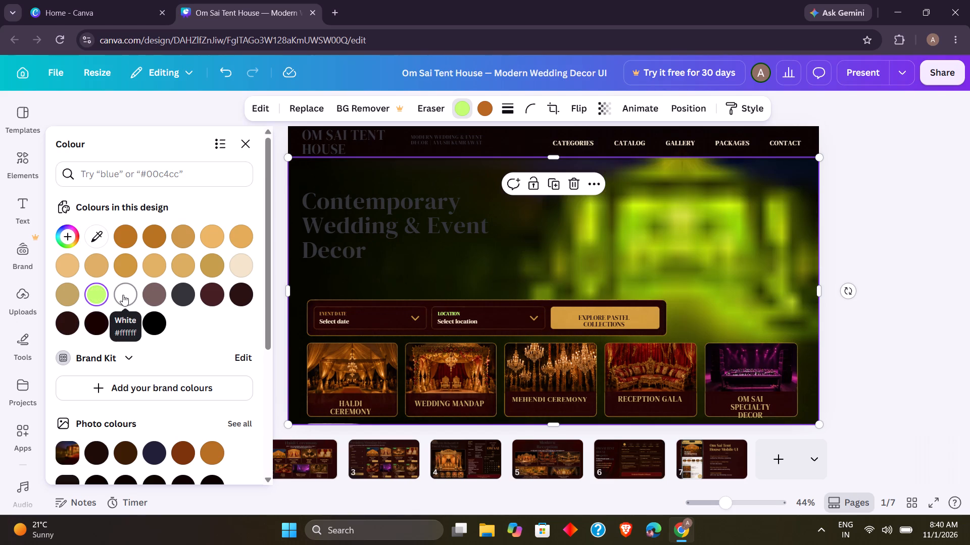
click(219, 68)
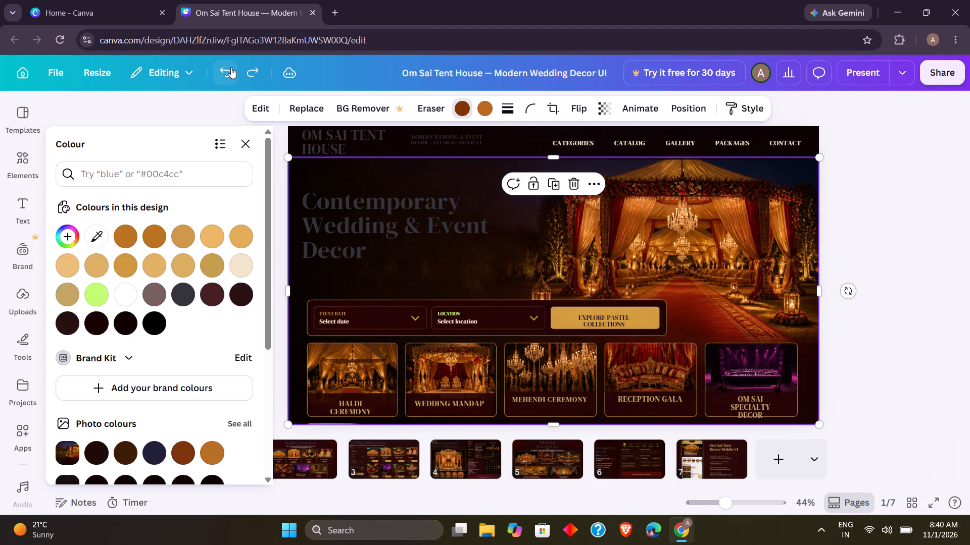
click(253, 73)
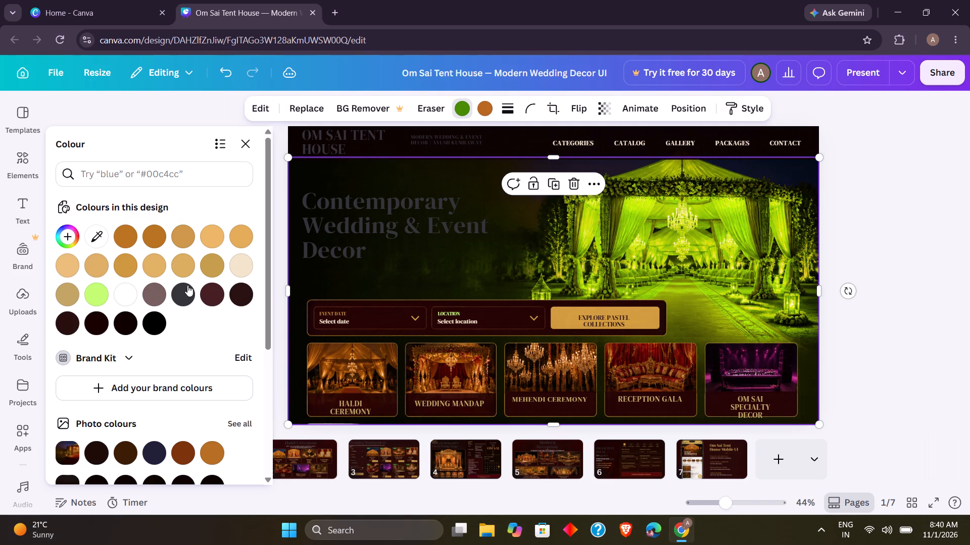
scroll(192, 285, down, 6)
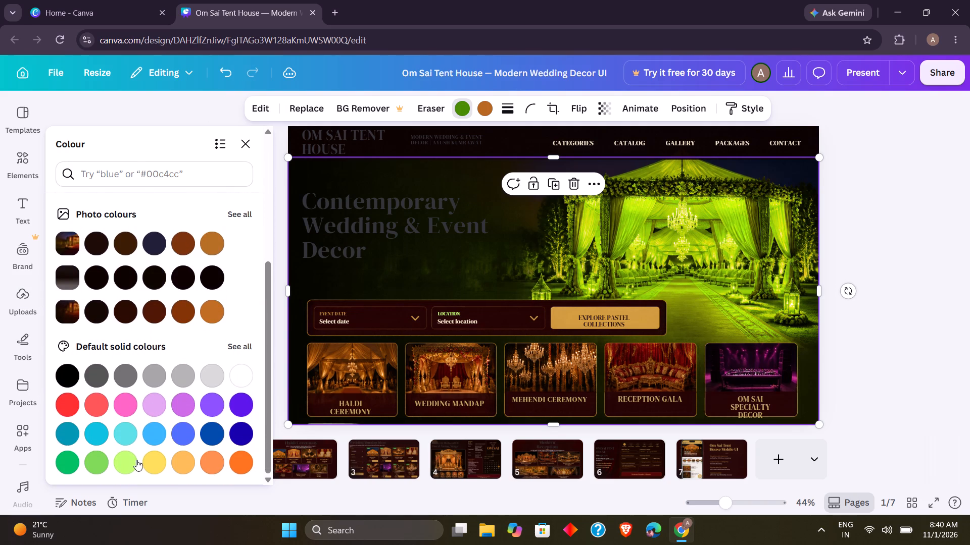
click(124, 429)
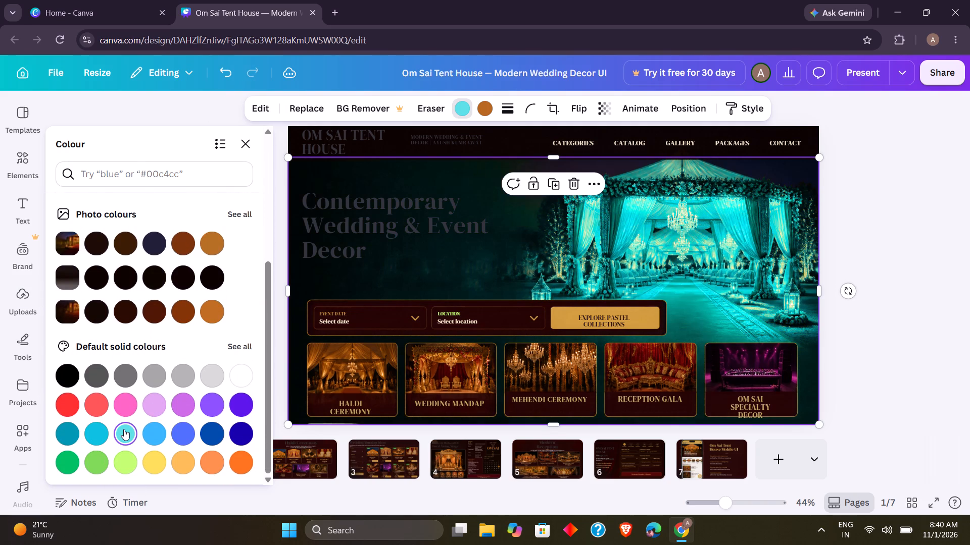
scroll(124, 429, down, 2)
click(153, 457)
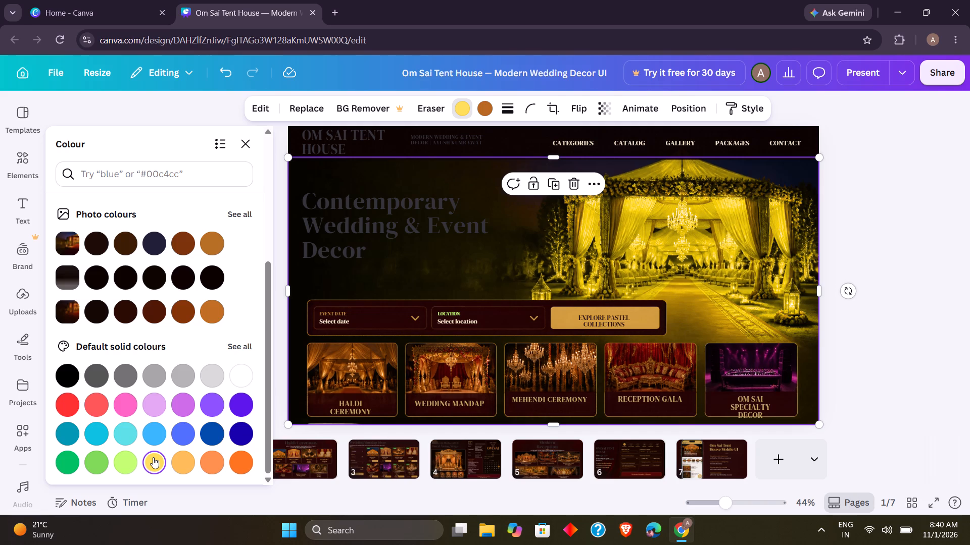
click(220, 373)
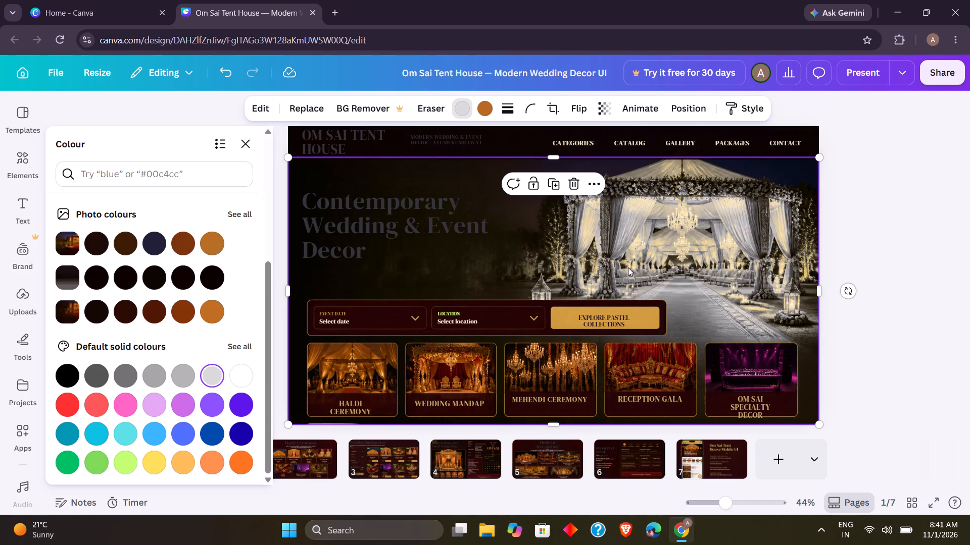
Recolour the dark brown tones of the Haldi Ceremony card image to light grey (#d9d9d9).
click(350, 373)
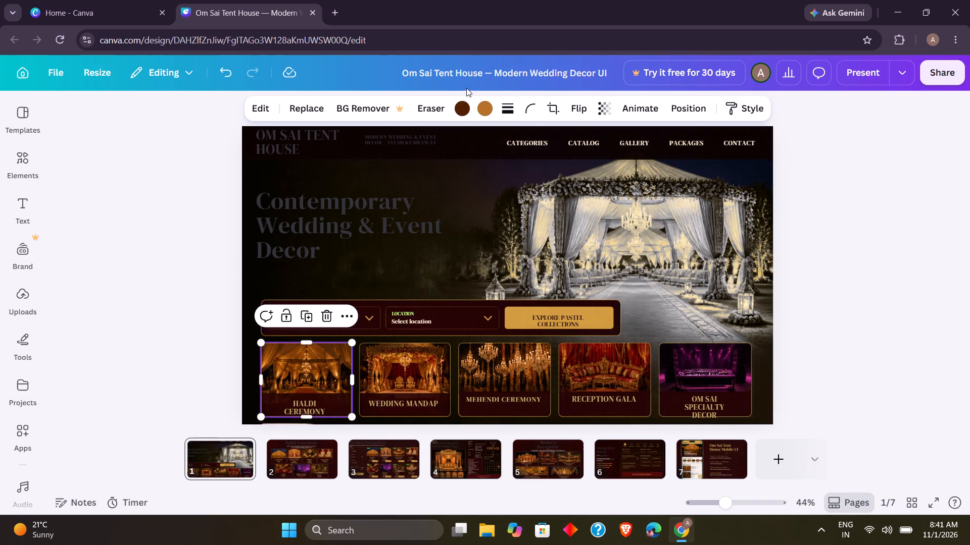
click(460, 106)
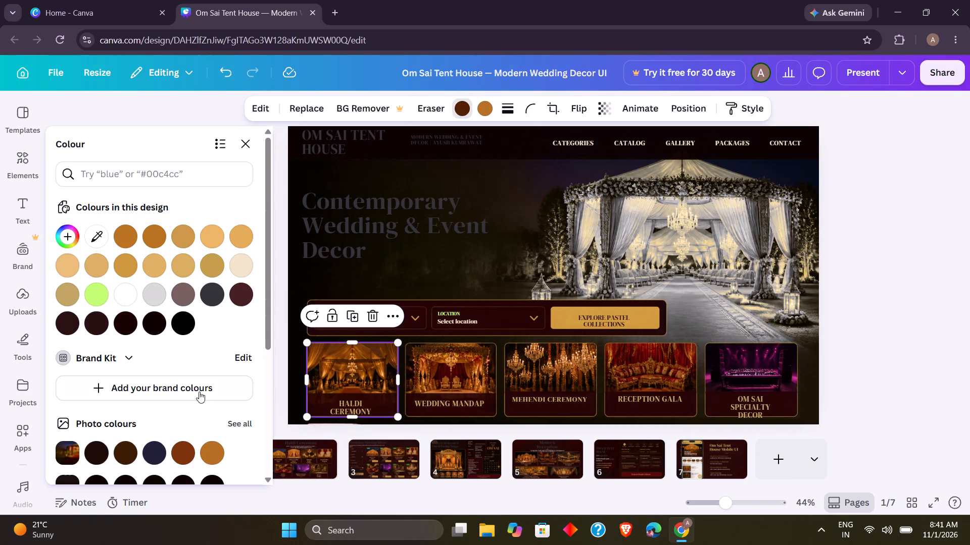
scroll(170, 438, down, 3)
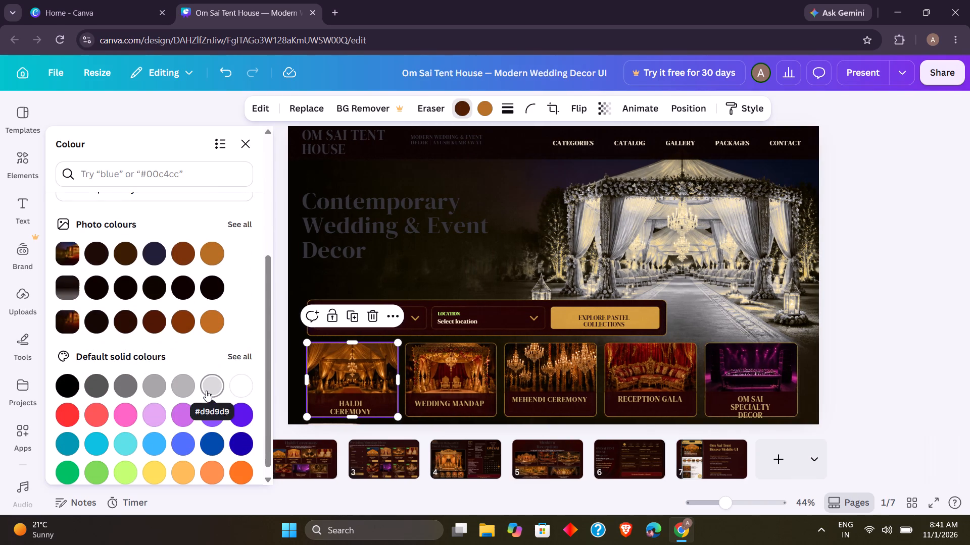
click(206, 391)
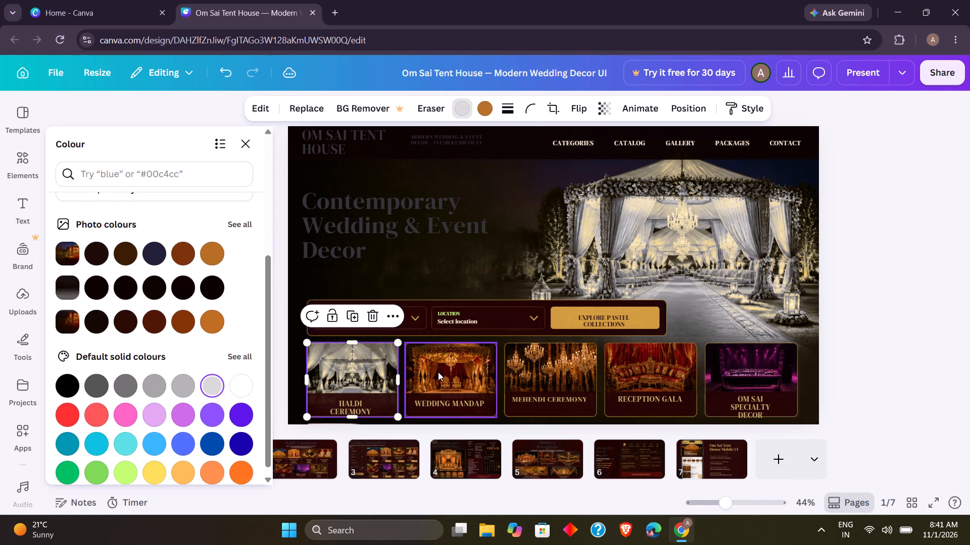
Recolour the dark brown tones of the Wedding Mandap card image to the same light grey (#d9d9d9).
click(441, 371)
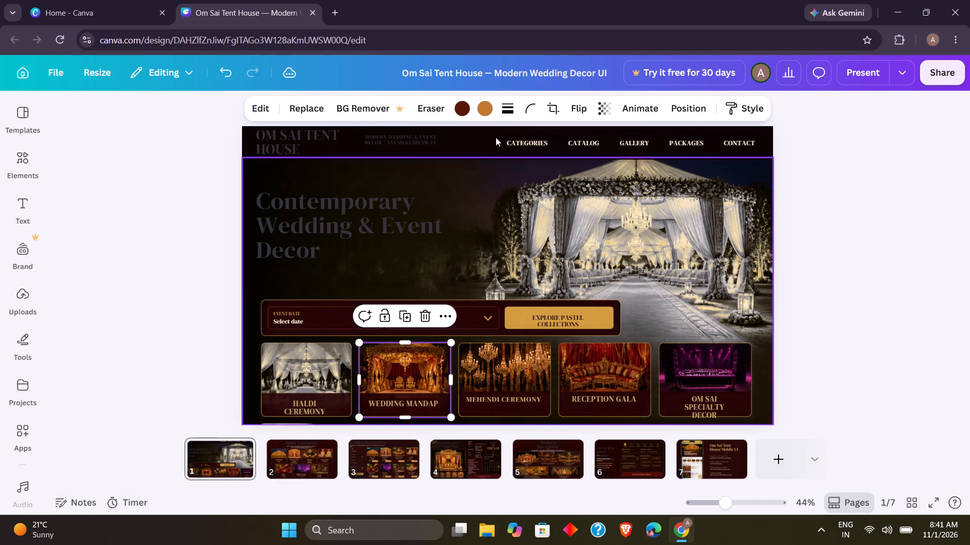
click(464, 104)
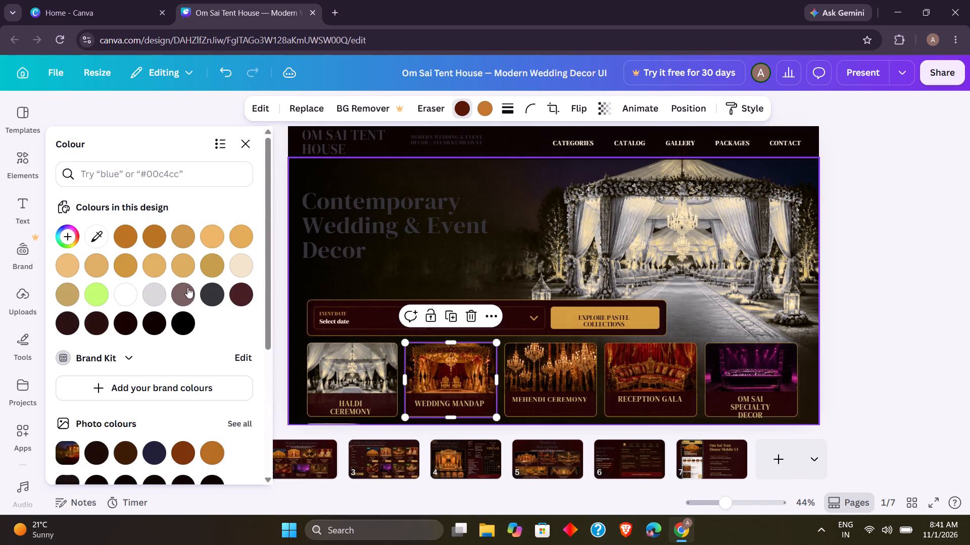
scroll(174, 441, down, 3)
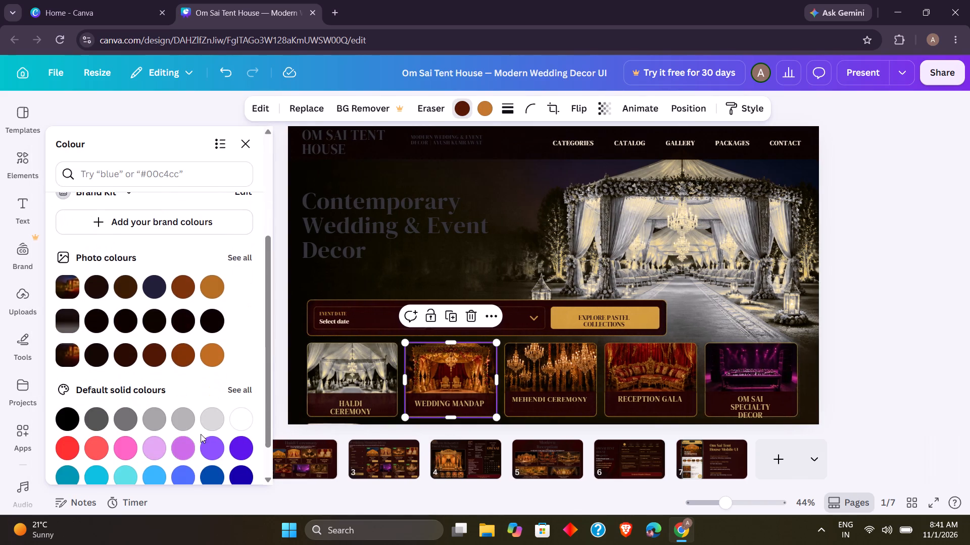
click(213, 421)
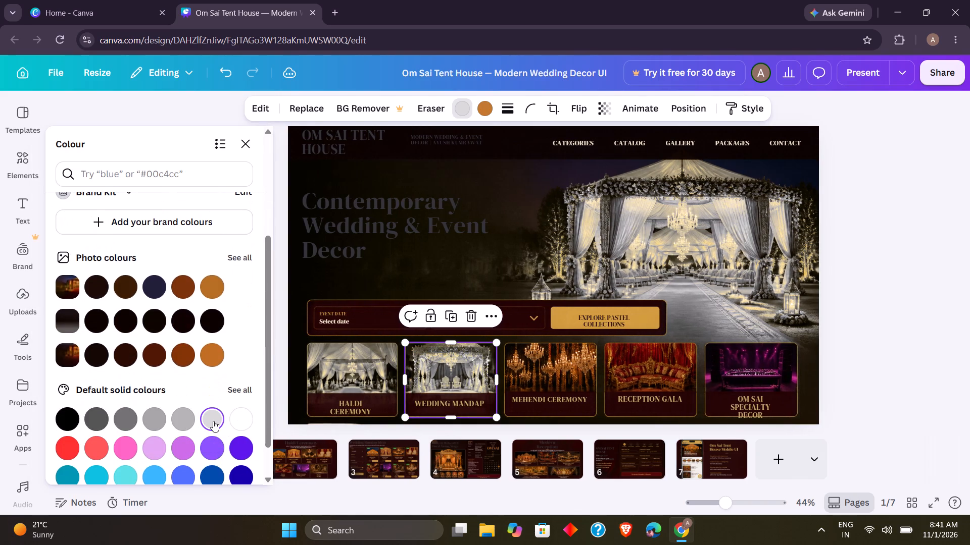
scroll(213, 421, down, 1)
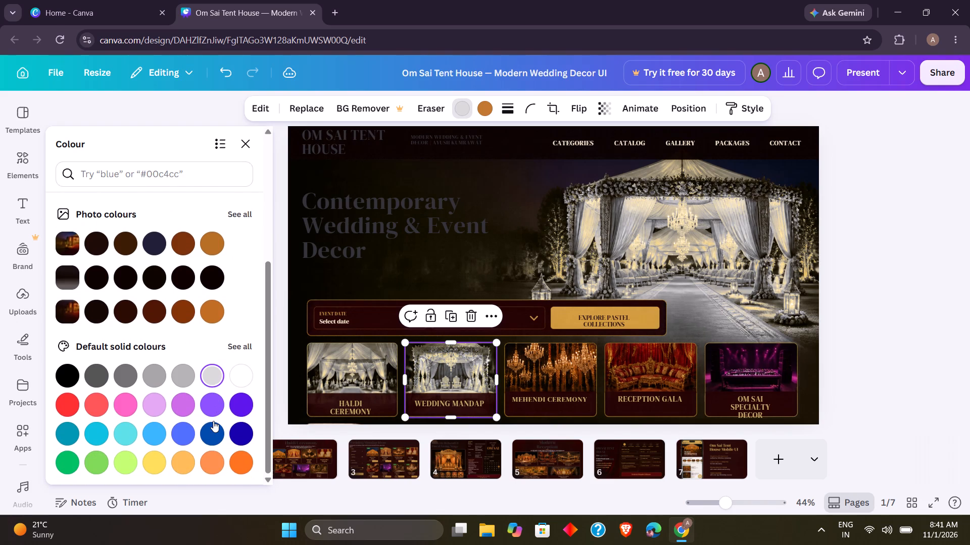
scroll(213, 421, down, 1)
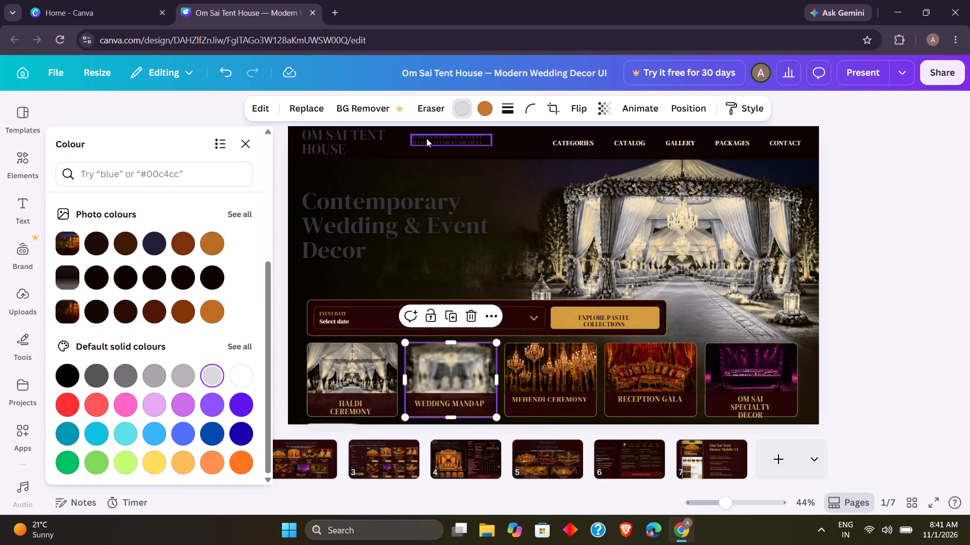
Recolour the dark brown tones of the Mehendi Ceremony card image to light grey (#d9d9d9).
click(548, 372)
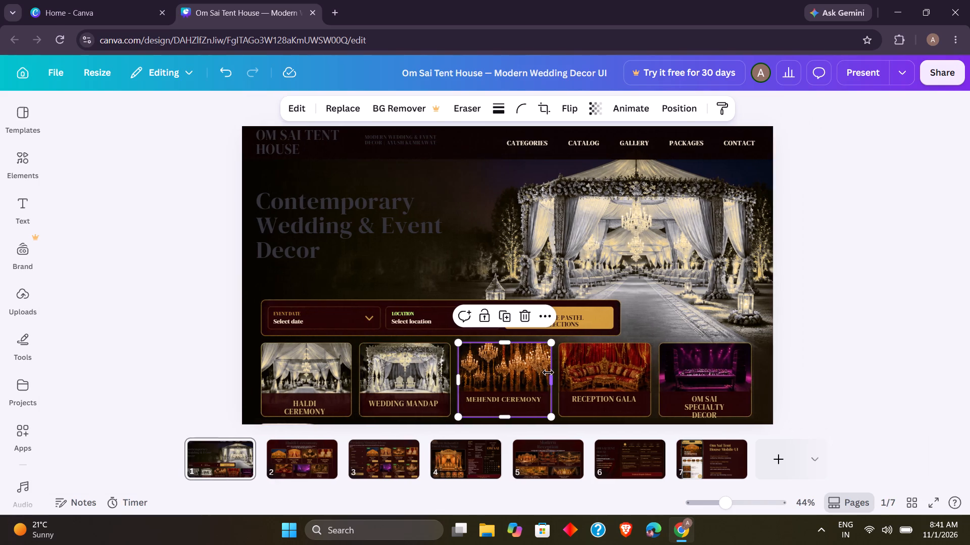
click(460, 105)
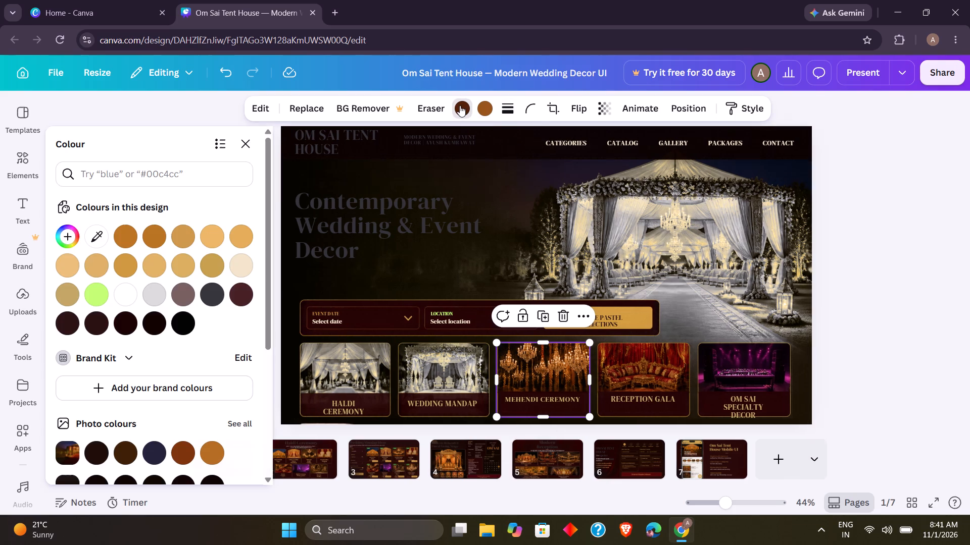
click(151, 293)
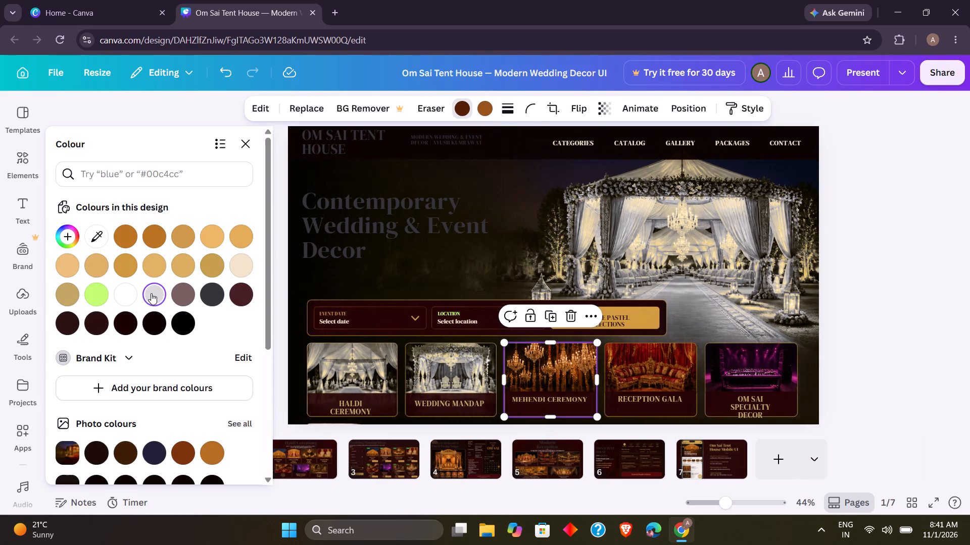
Recolour the dark red tones of the Reception Gala card image to the same light grey (#d9d9d9).
click(646, 376)
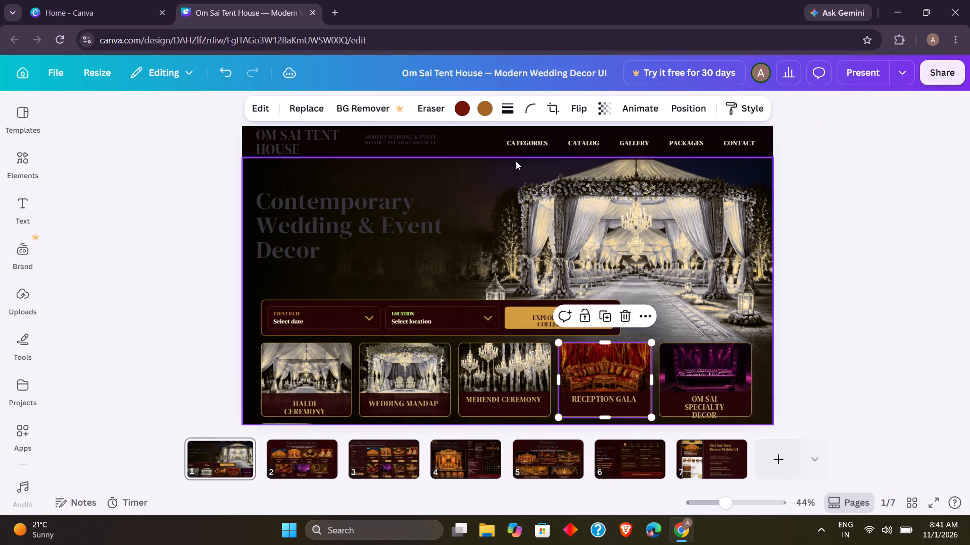
click(462, 111)
click(145, 299)
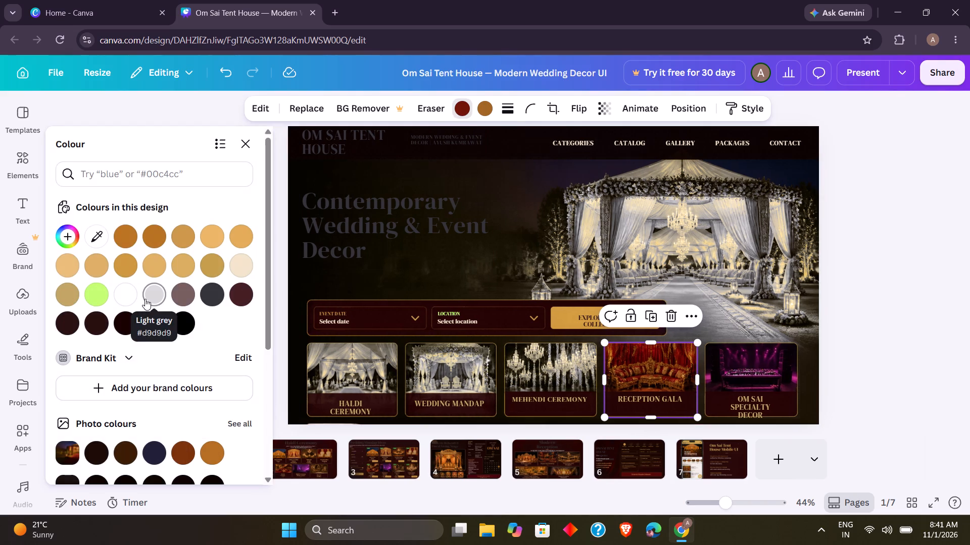
Recolour the dark pink tones of the Om Sai Specialty Decor card image, trying dark navy before settling on light grey (#d9d9d9).
click(748, 363)
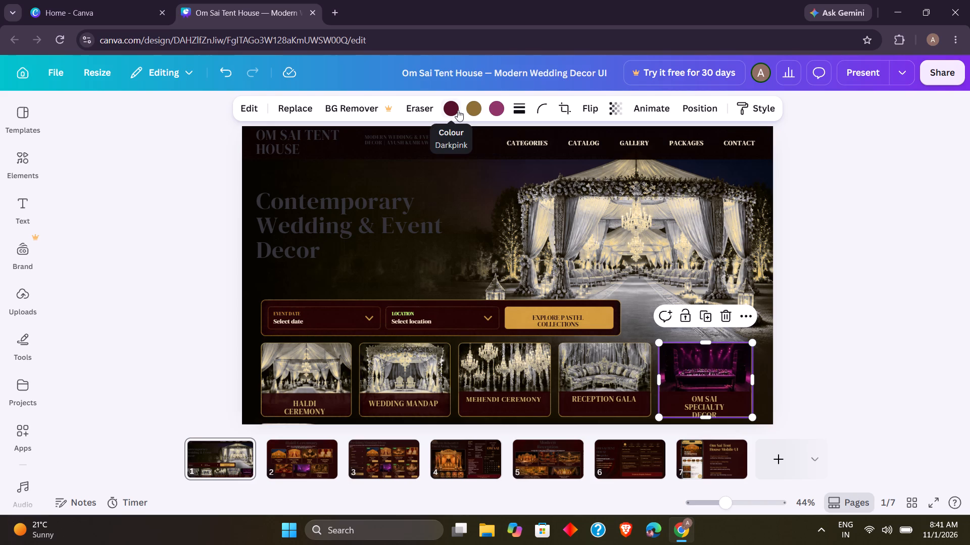
click(458, 110)
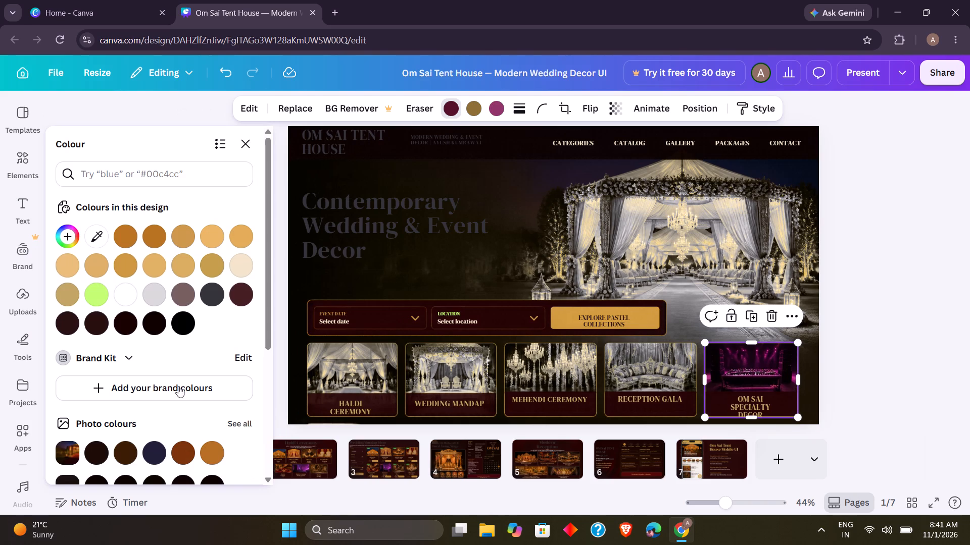
click(154, 451)
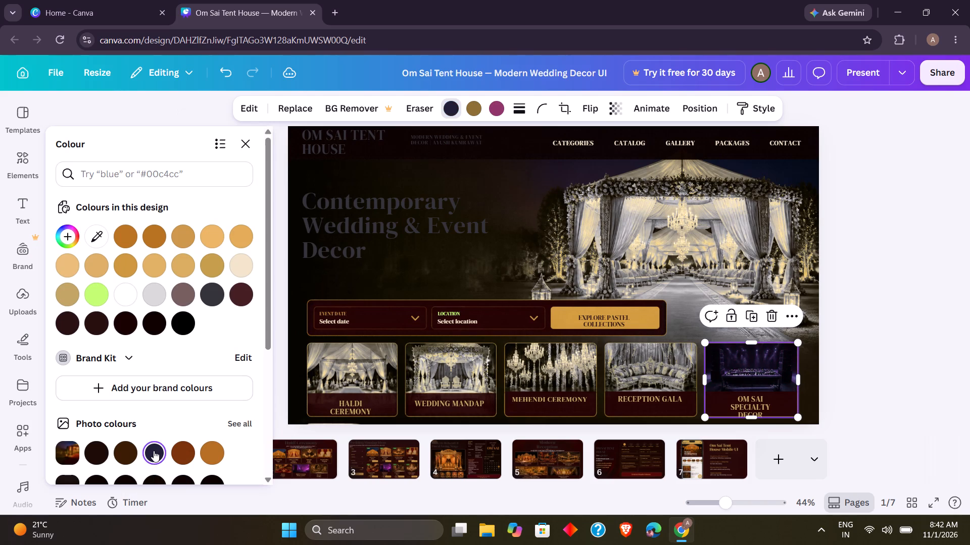
scroll(154, 451, down, 1)
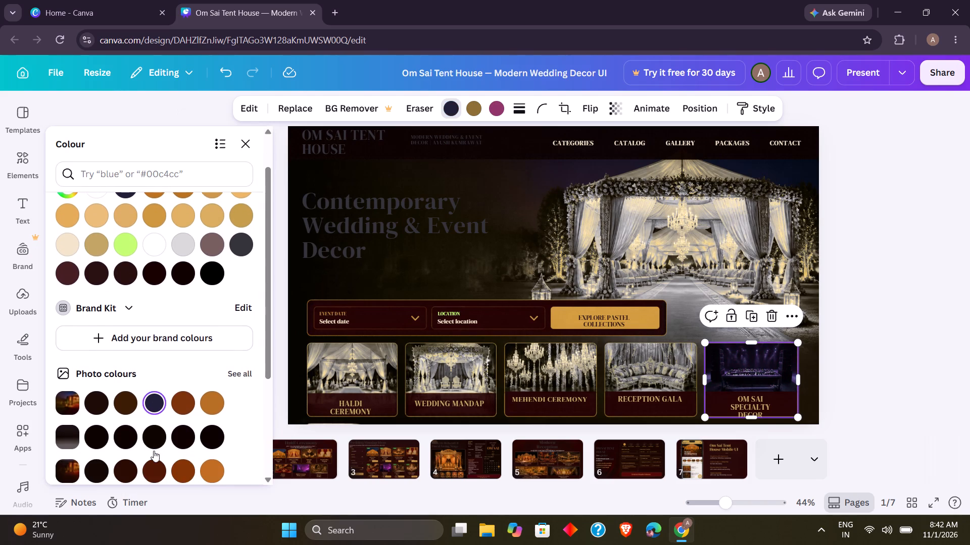
scroll(154, 451, down, 1)
click(181, 250)
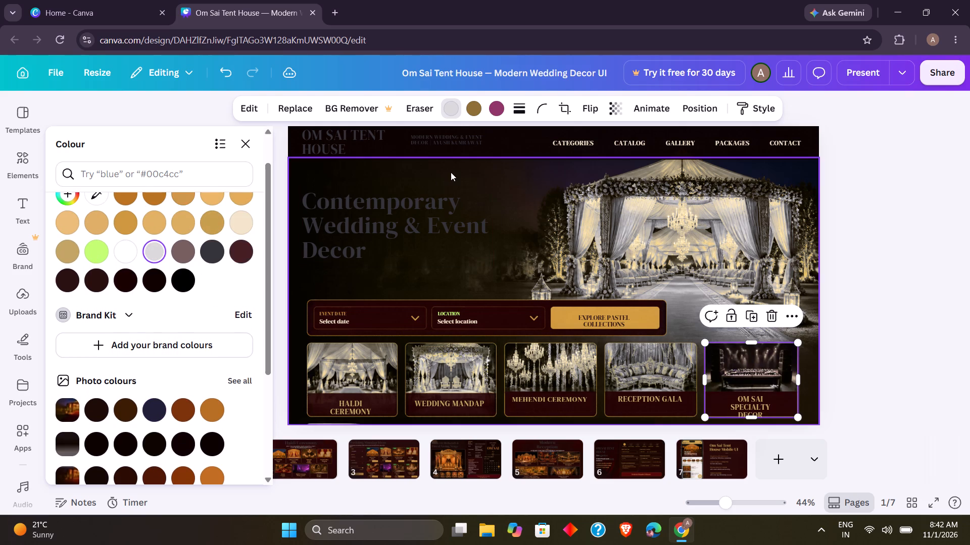
click(504, 214)
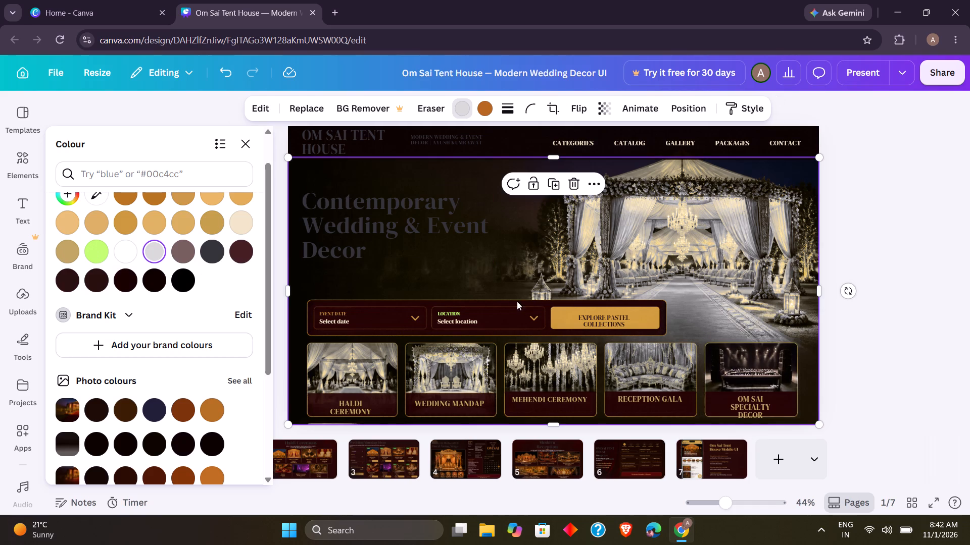
Try aqua, yellow, lilac, light grey and green as the background colour of the Explore Pastel Collections button in the booking bar.
click(562, 315)
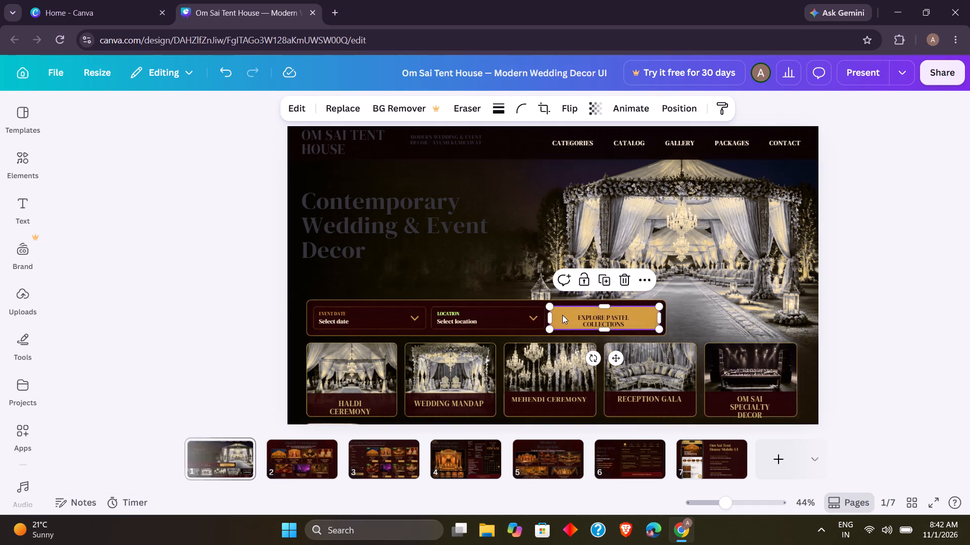
click(470, 103)
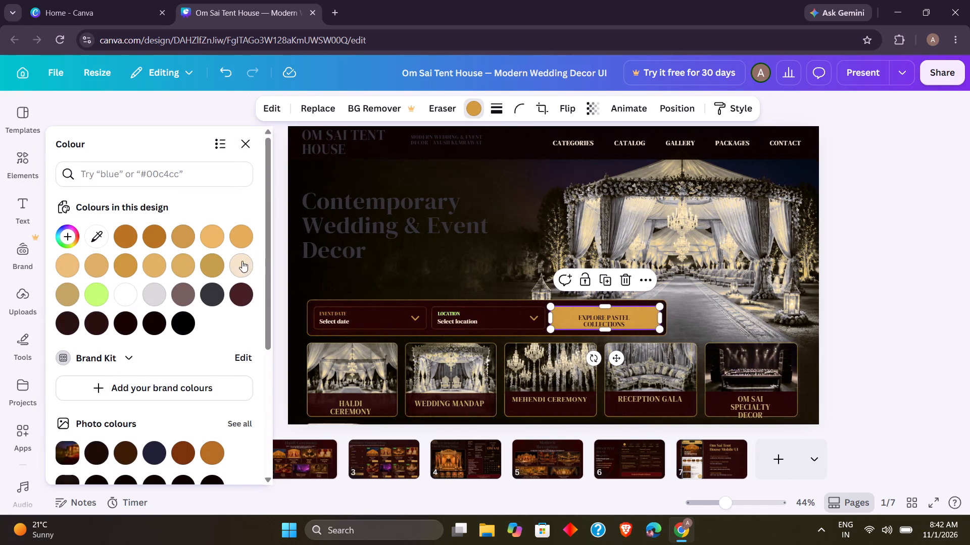
scroll(202, 317, down, 6)
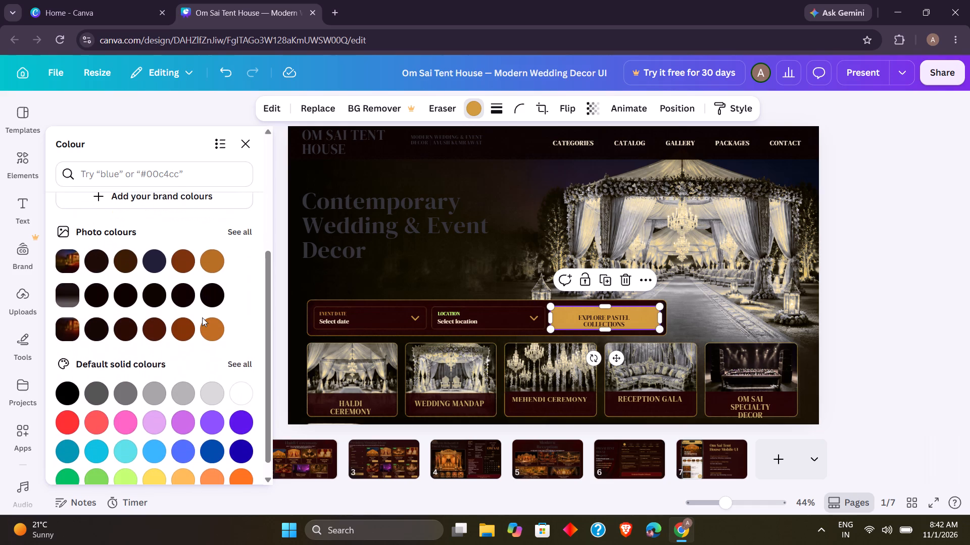
scroll(202, 317, down, 1)
click(117, 430)
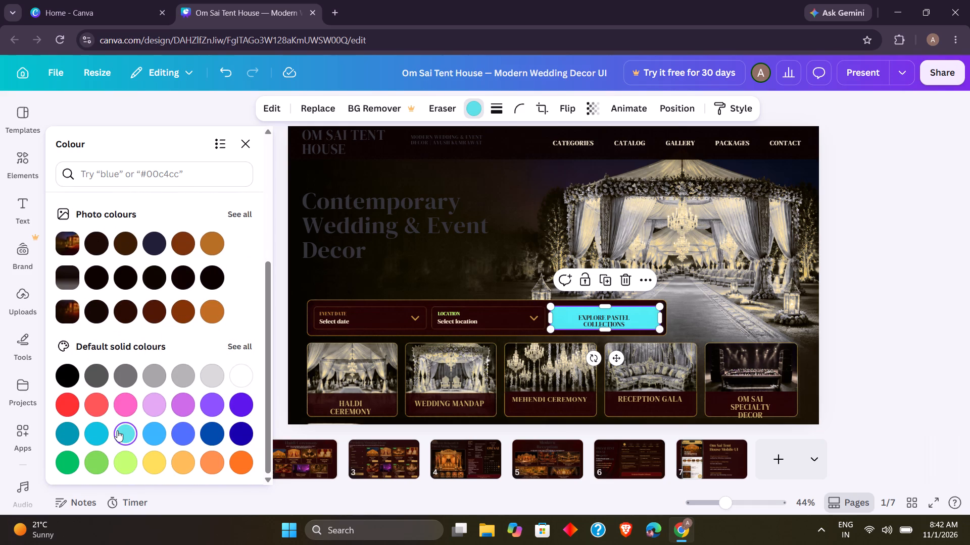
click(149, 460)
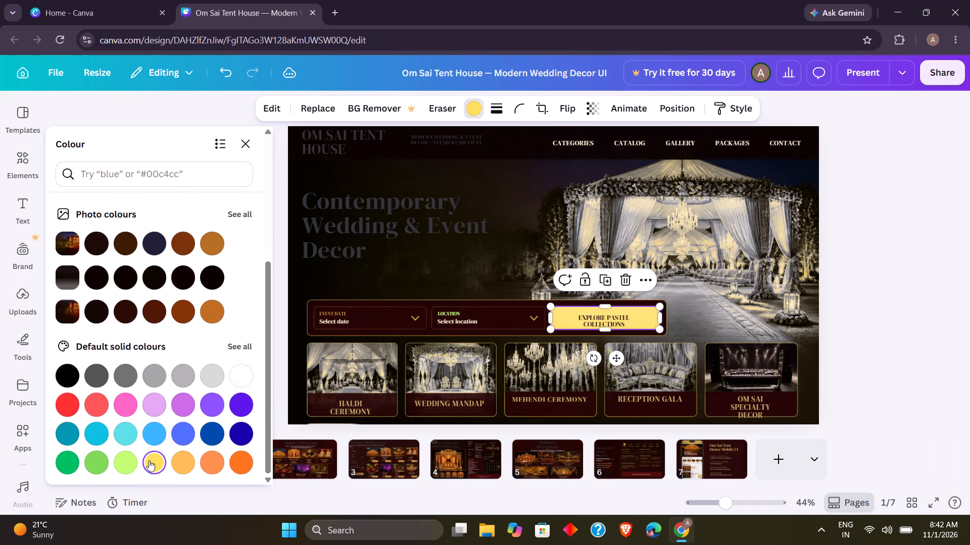
click(157, 403)
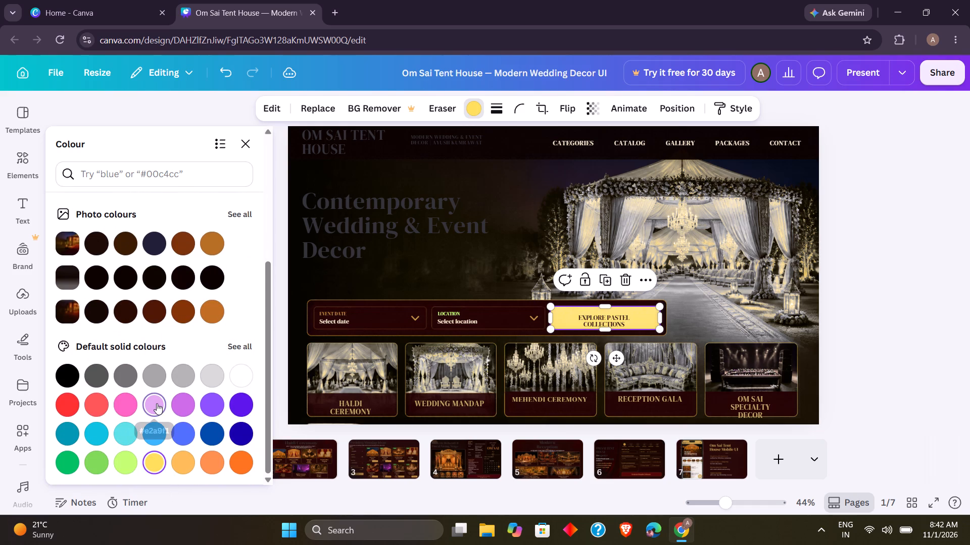
click(209, 372)
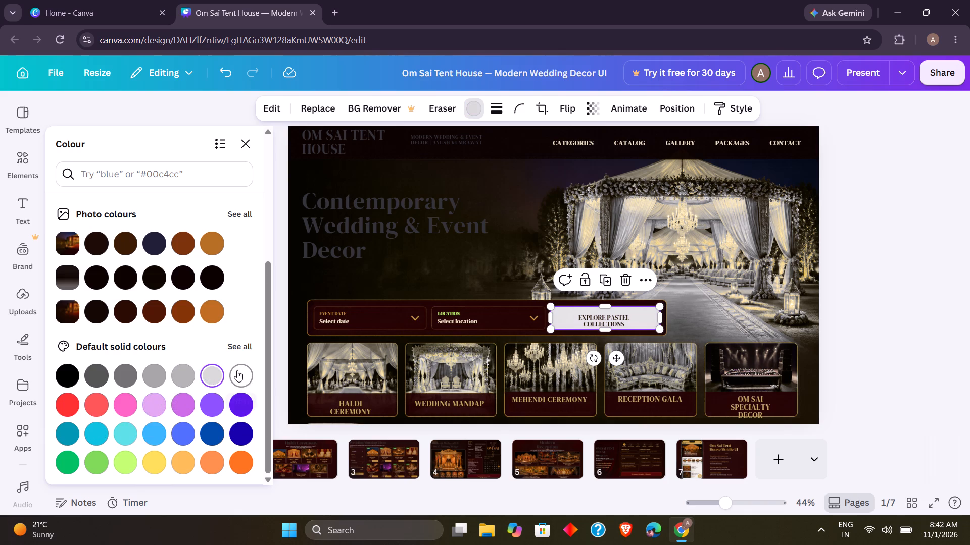
scroll(162, 374, down, 1)
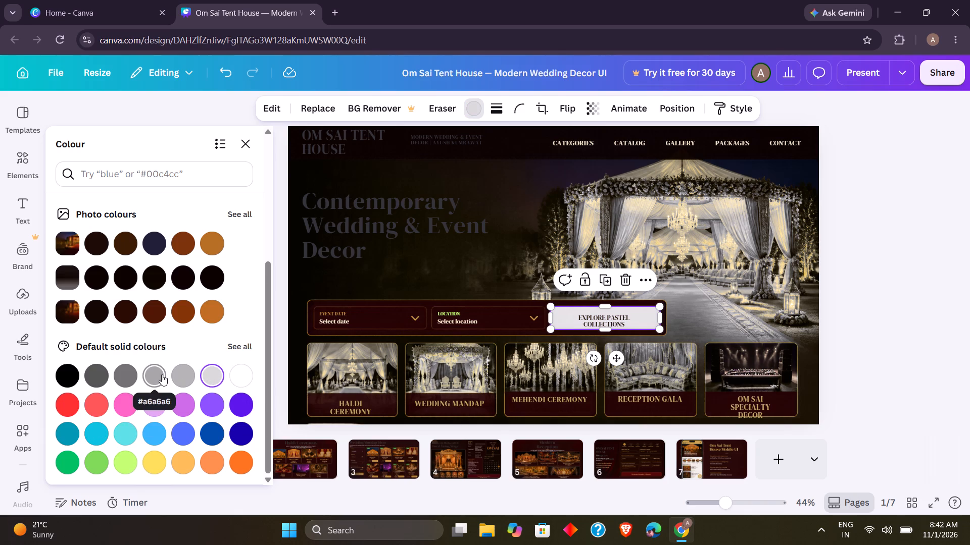
scroll(162, 374, down, 1)
scroll(93, 452, down, 1)
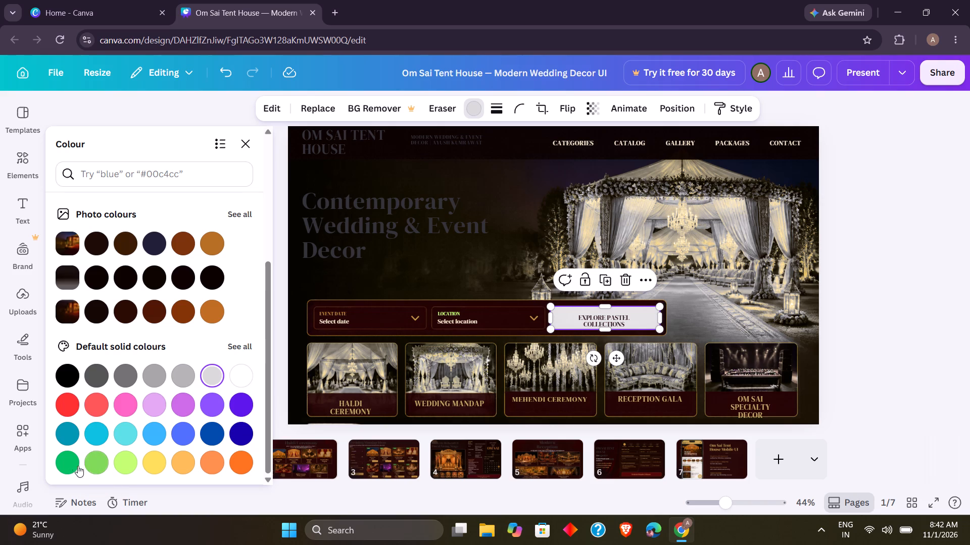
click(73, 462)
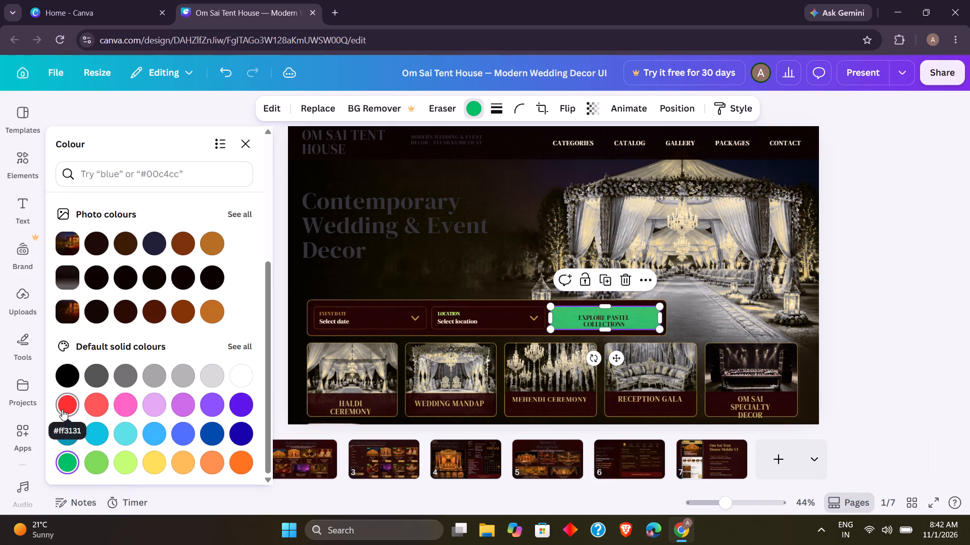
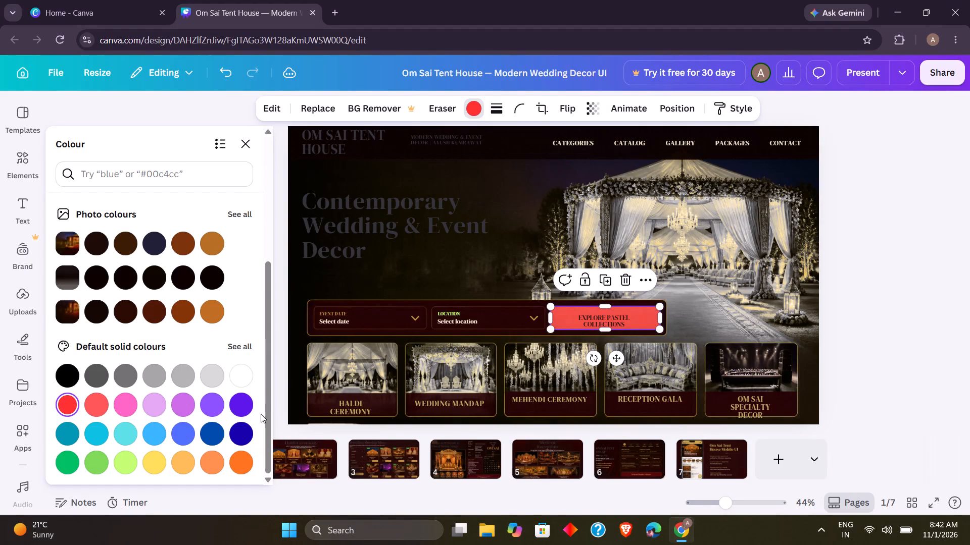
Try cream (#f0e4c8), tan, dark red (#461f22) and charcoal on the Explore Pastel Collections button background before choosing muted mauve-brown.
drag(261, 411, 270, 361)
drag(270, 361, 259, 207)
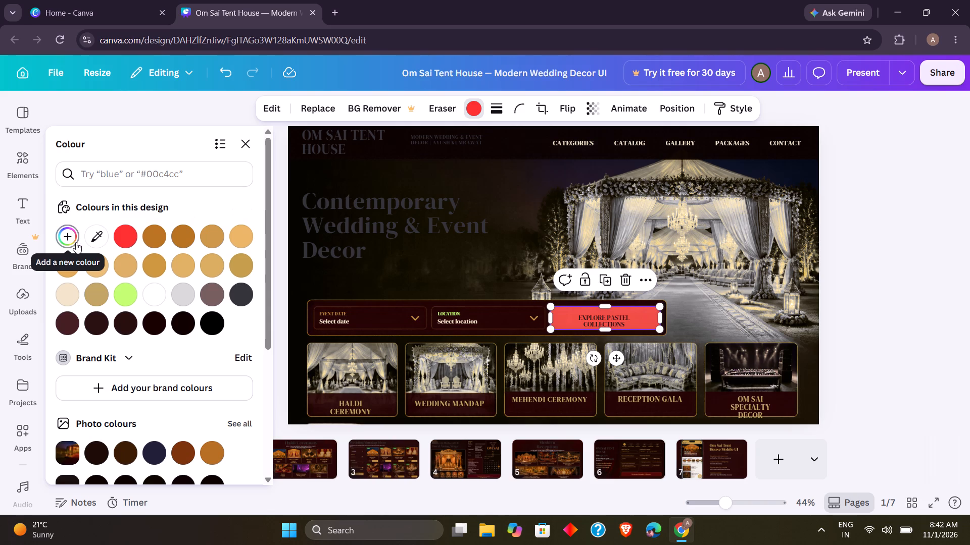
click(68, 296)
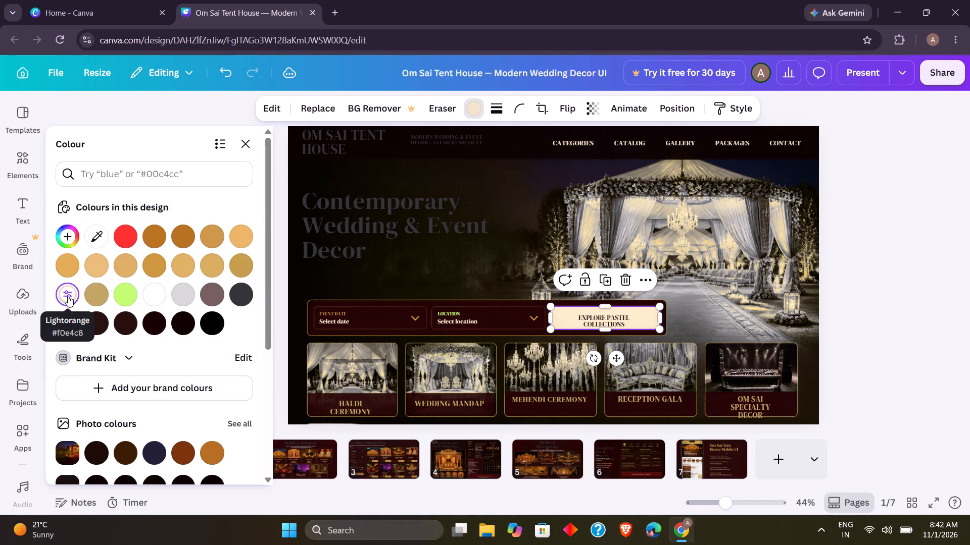
click(90, 263)
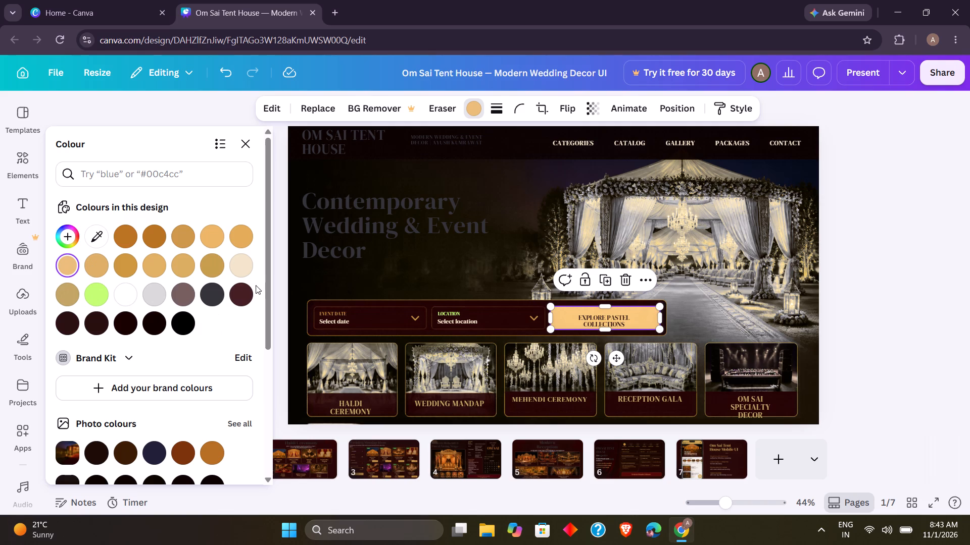
click(241, 294)
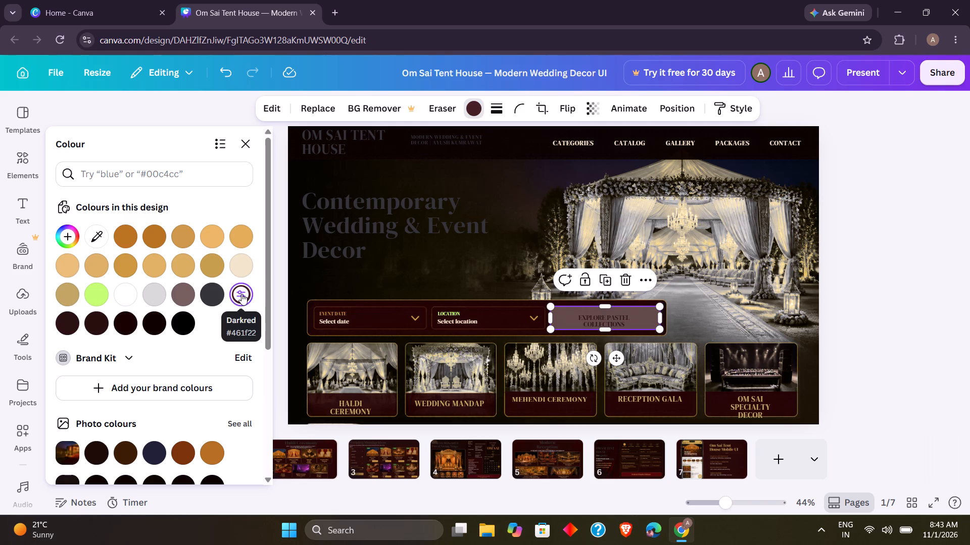
click(216, 295)
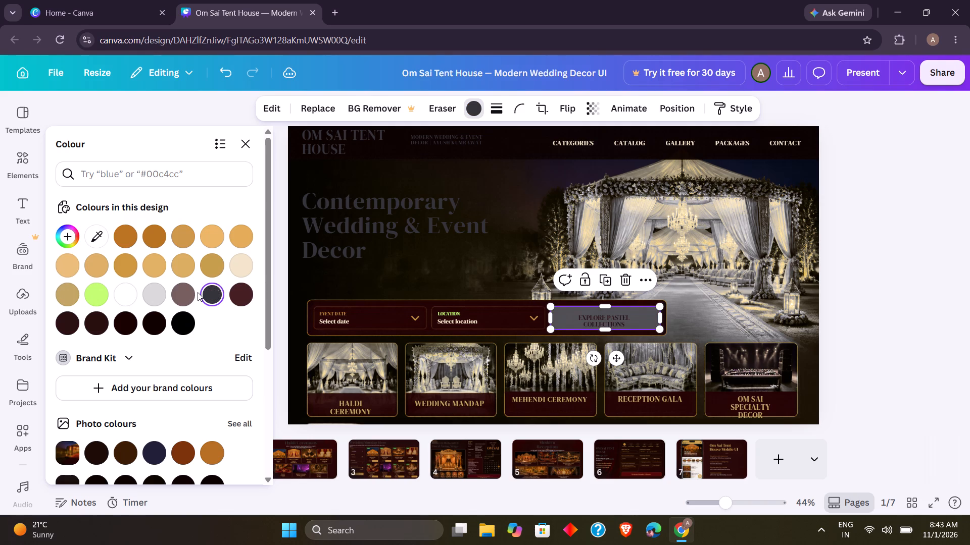
click(174, 290)
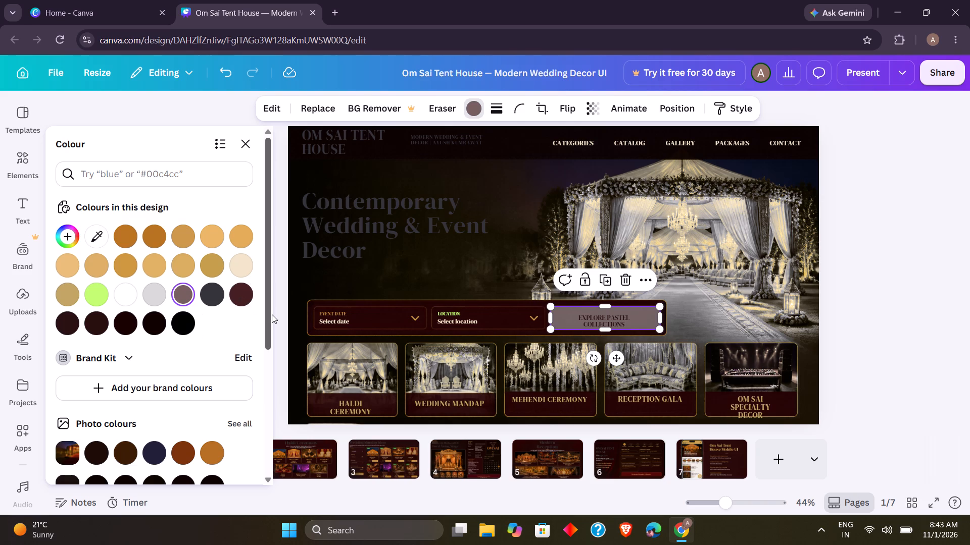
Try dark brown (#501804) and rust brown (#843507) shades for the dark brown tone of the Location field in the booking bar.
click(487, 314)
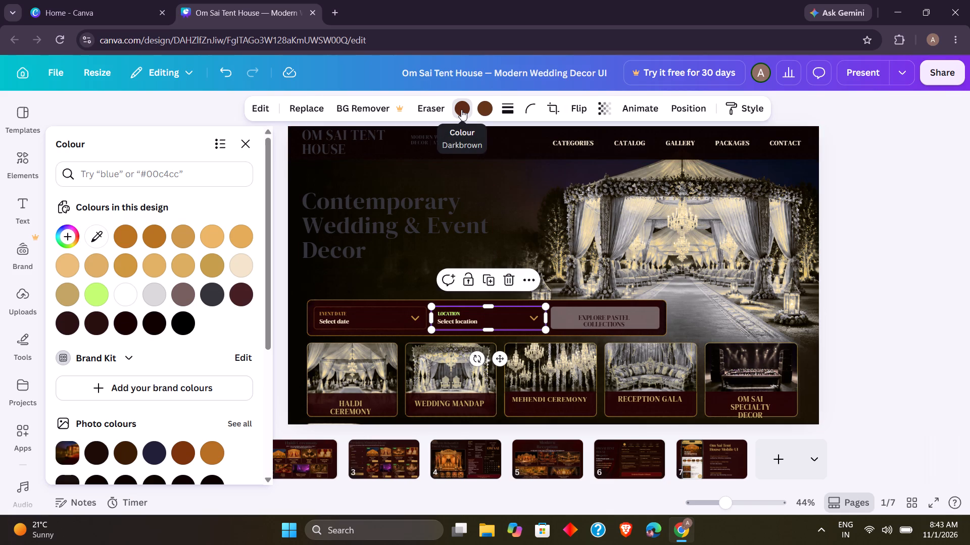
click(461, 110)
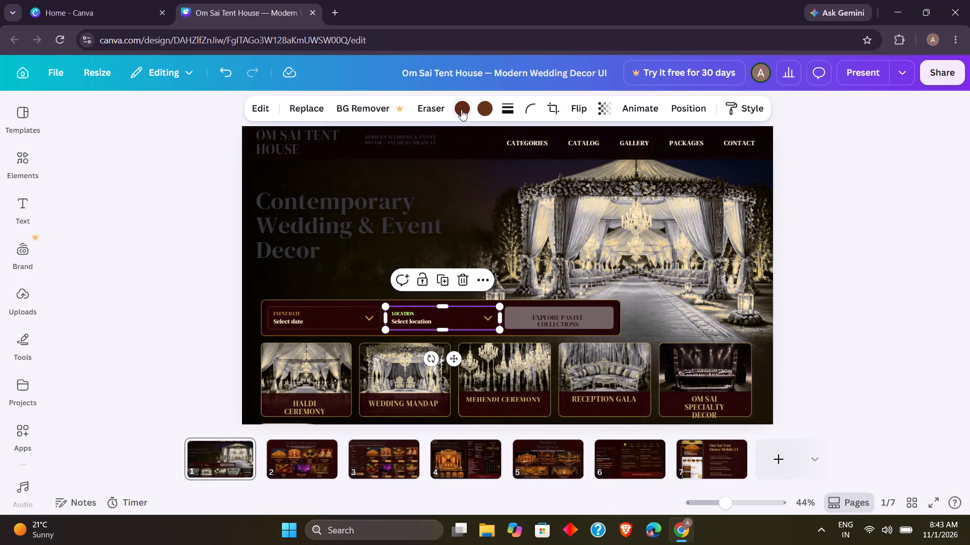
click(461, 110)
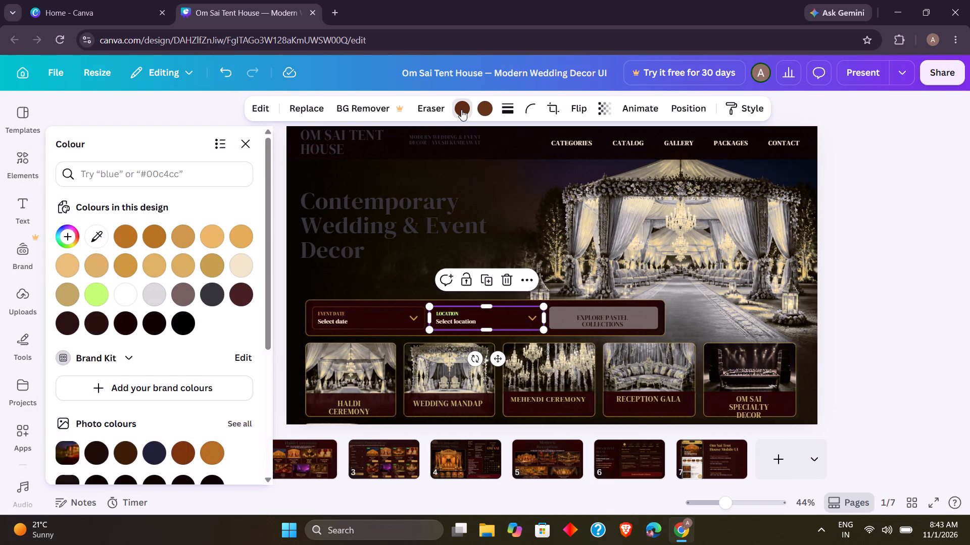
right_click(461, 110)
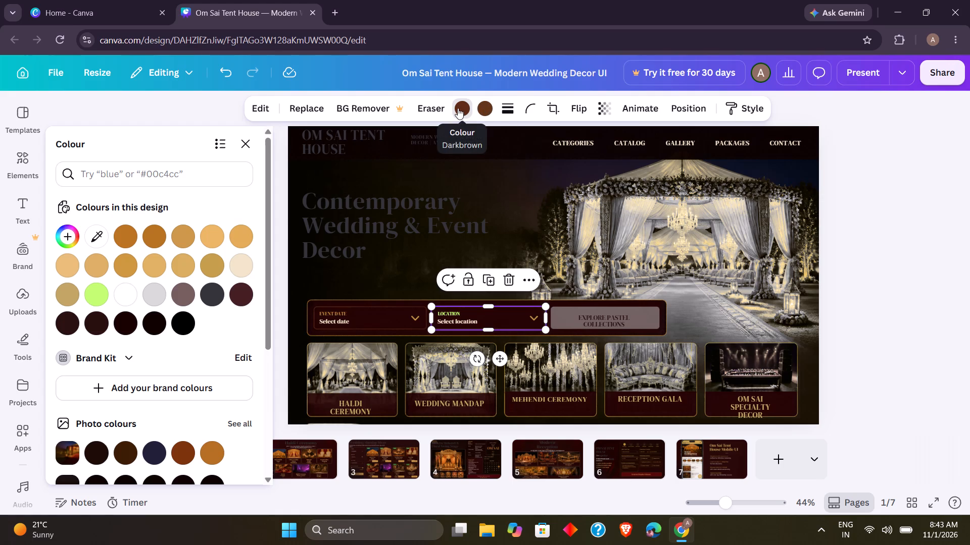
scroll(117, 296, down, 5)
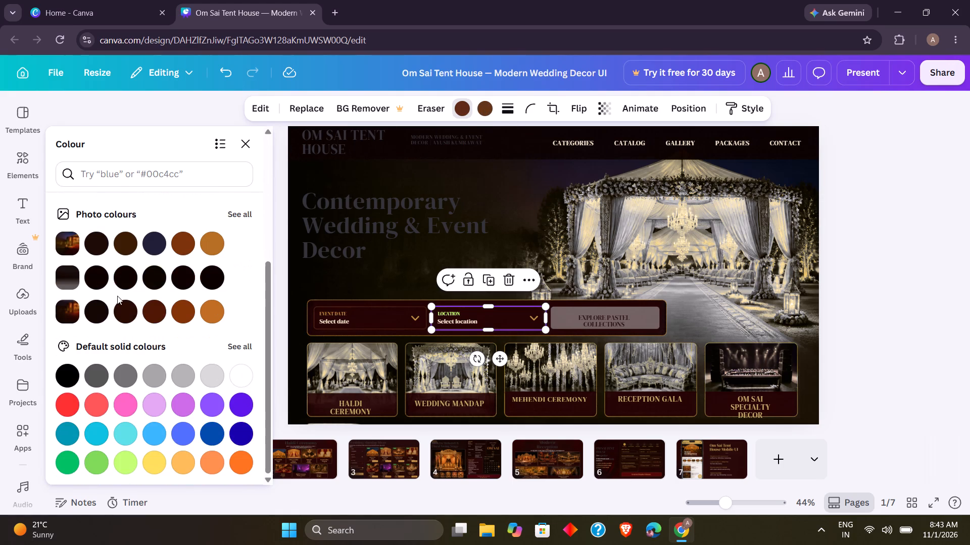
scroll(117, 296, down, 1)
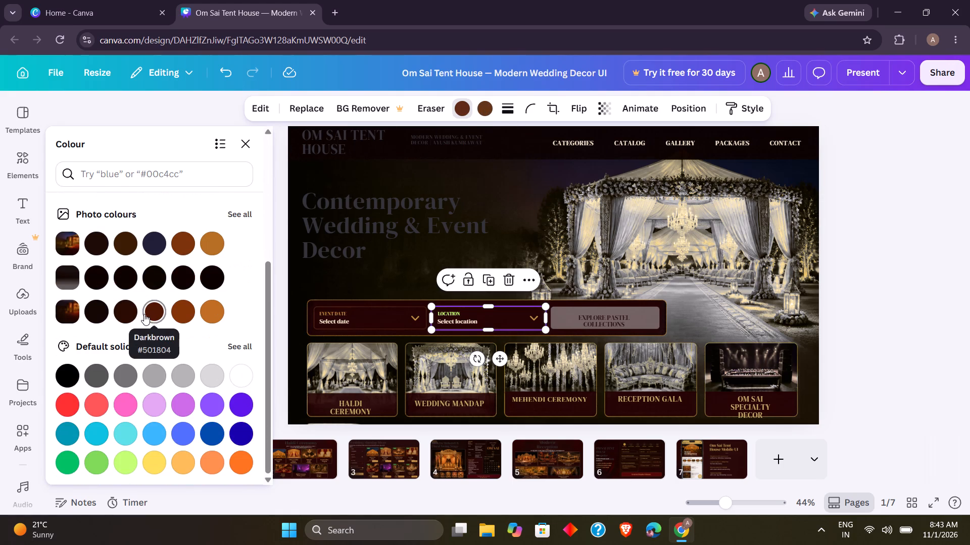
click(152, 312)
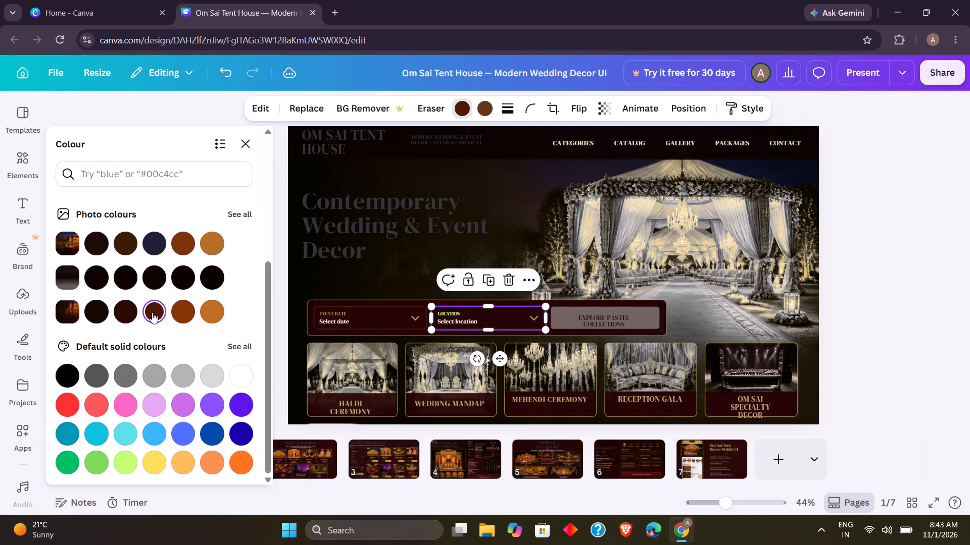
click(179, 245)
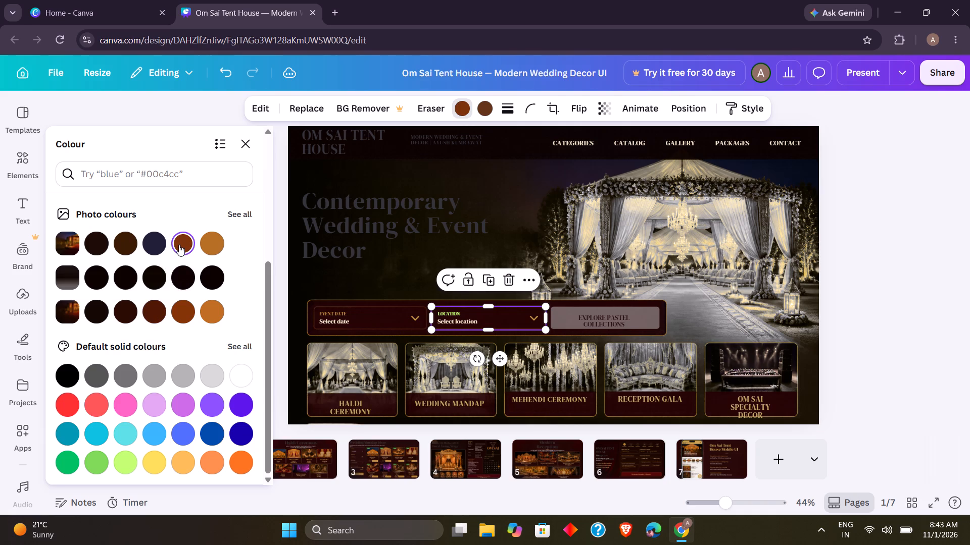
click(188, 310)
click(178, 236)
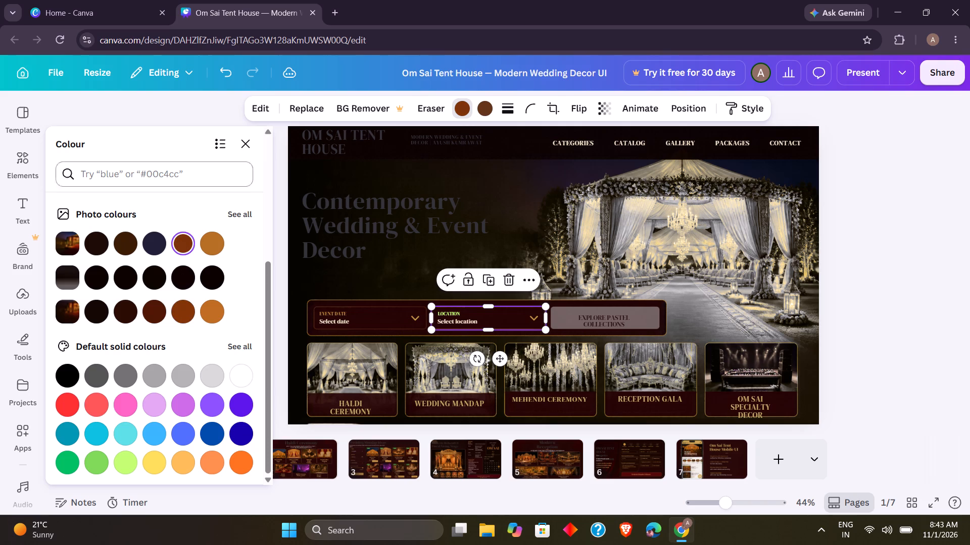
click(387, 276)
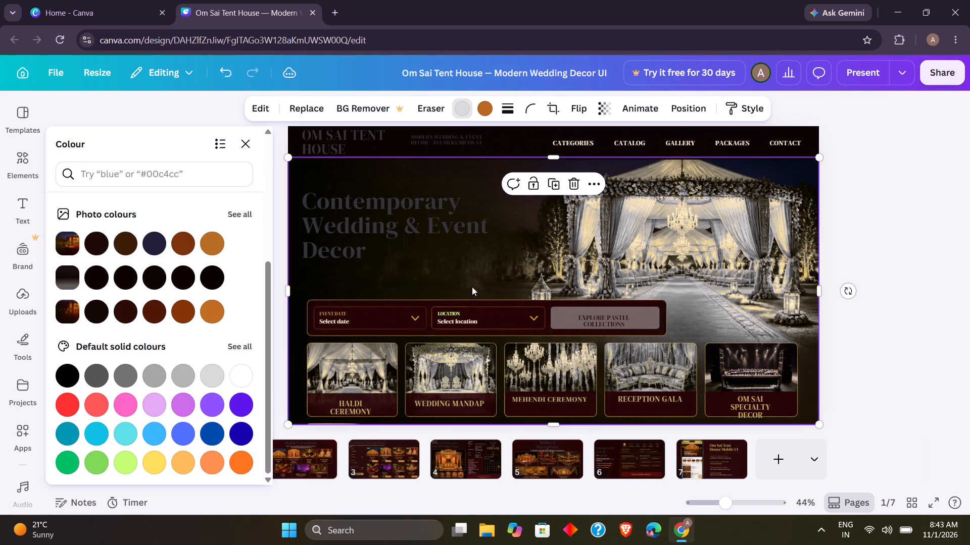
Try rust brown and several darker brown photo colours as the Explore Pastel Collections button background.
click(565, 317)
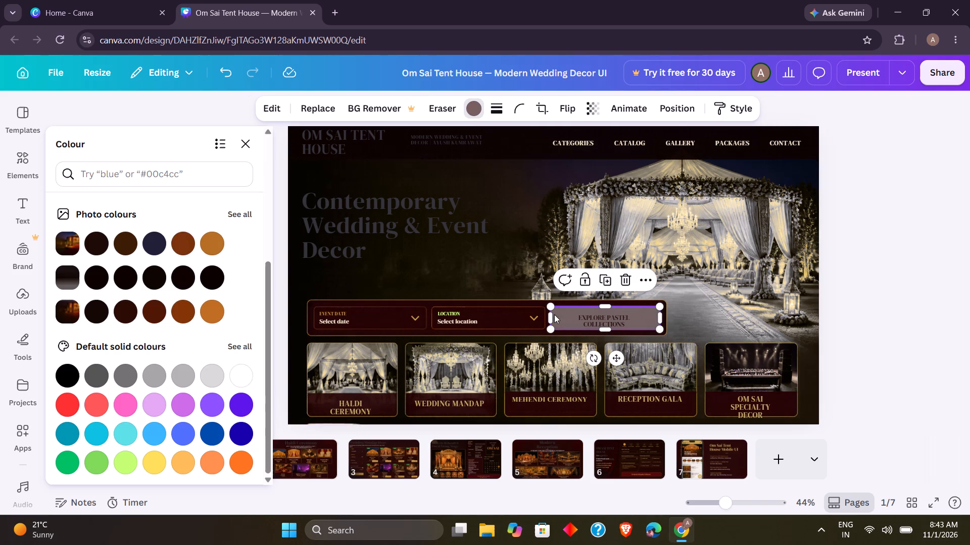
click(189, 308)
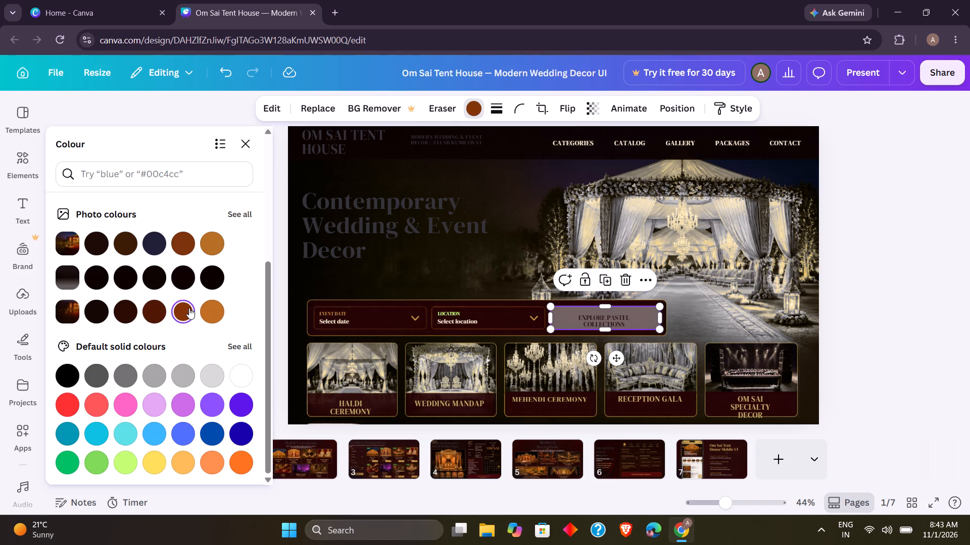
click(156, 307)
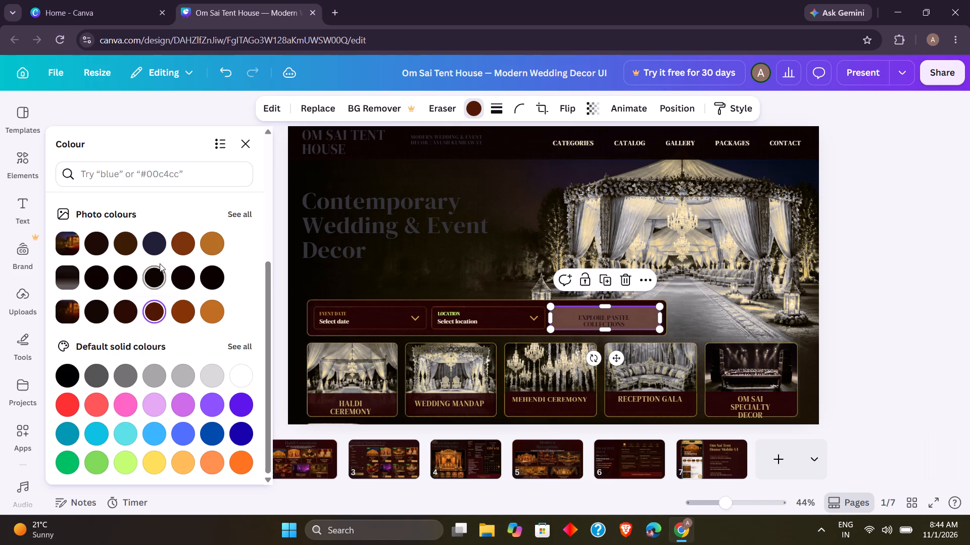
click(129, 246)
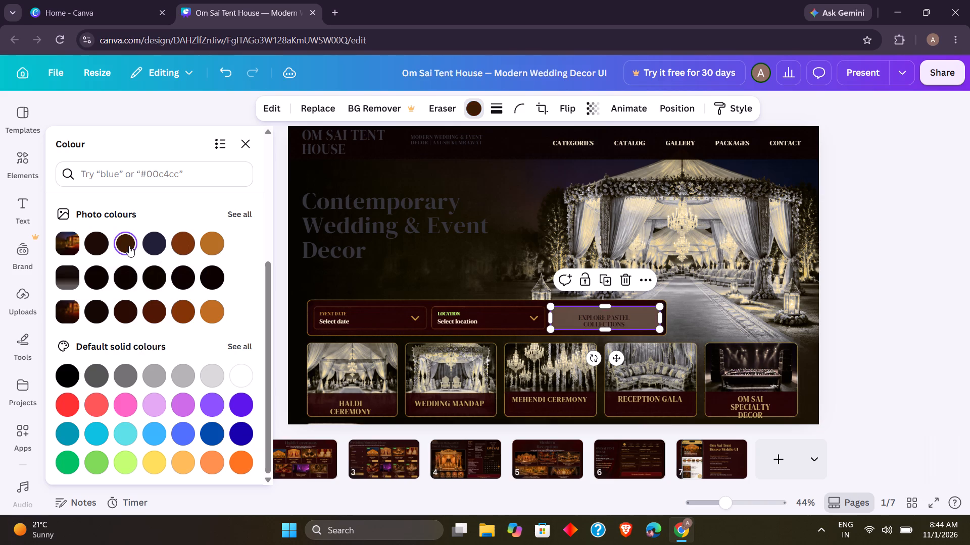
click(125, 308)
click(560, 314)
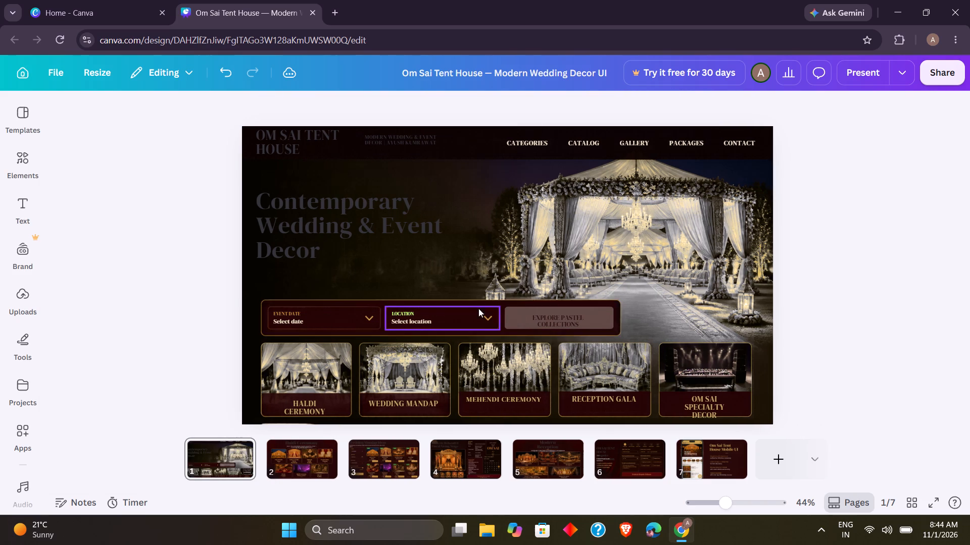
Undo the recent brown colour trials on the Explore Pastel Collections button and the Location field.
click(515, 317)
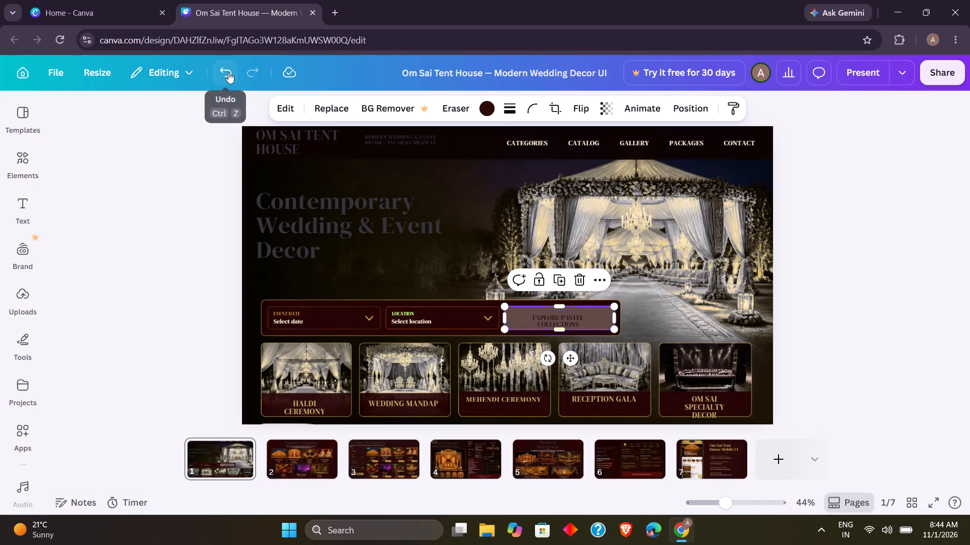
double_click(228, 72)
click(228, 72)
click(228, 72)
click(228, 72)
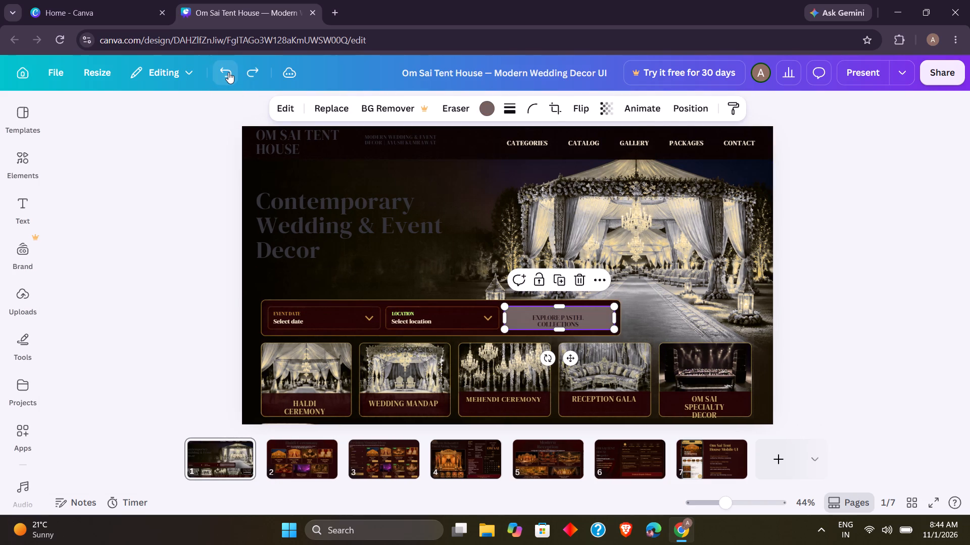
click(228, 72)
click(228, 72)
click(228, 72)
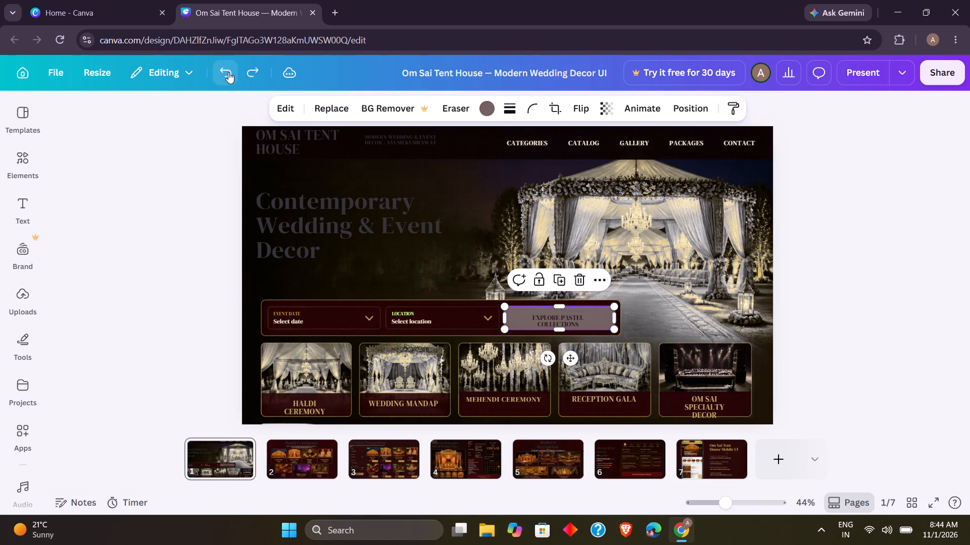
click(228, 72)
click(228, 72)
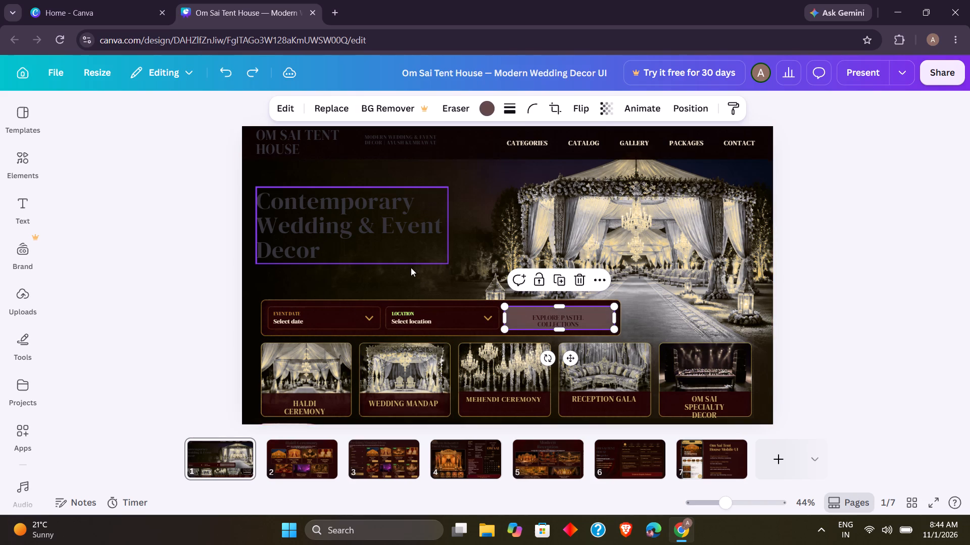
Change the Explore Pastel Collections button text colour to white.
click(539, 318)
click(539, 318)
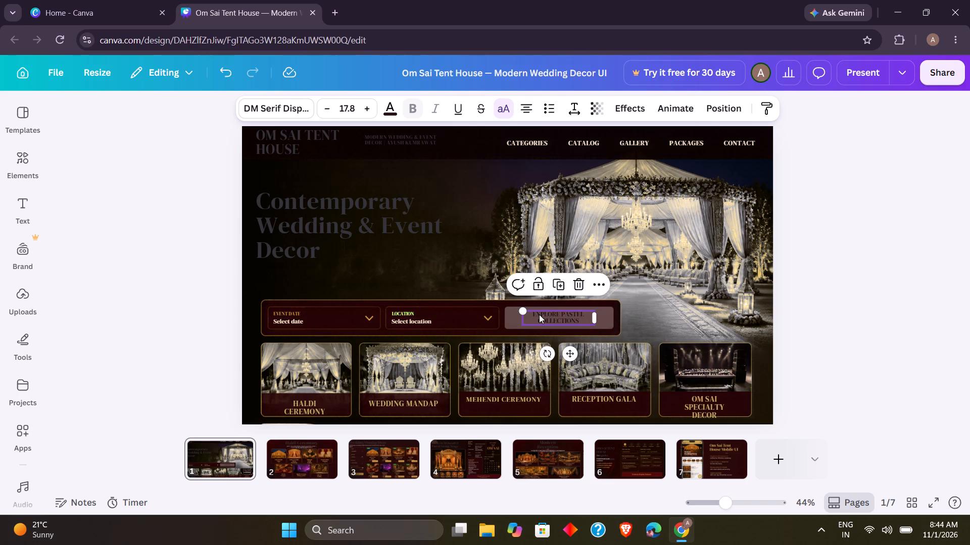
click(539, 314)
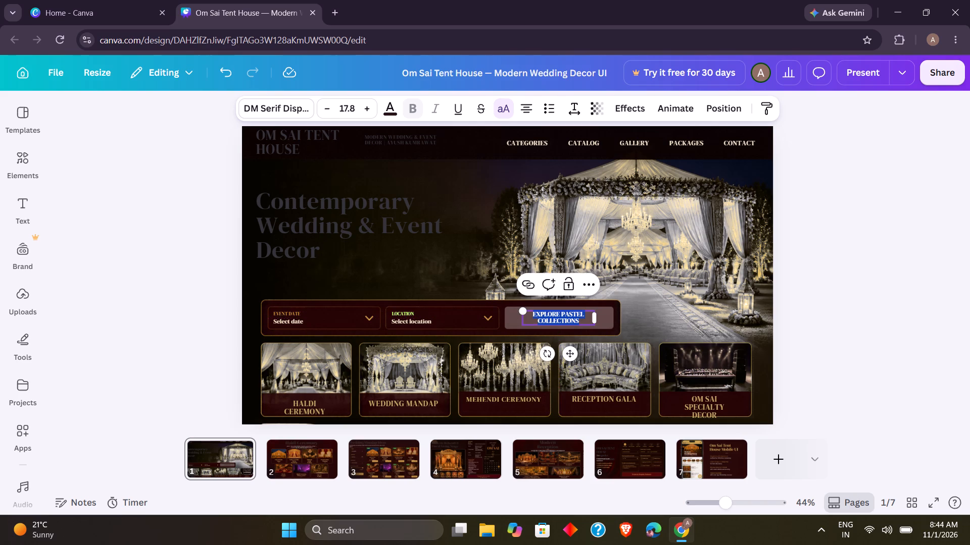
click(388, 106)
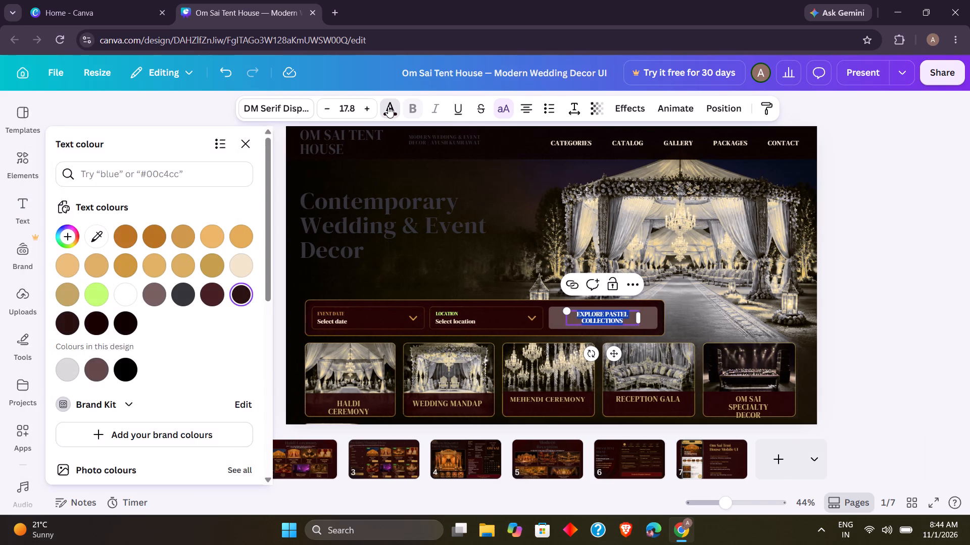
click(125, 295)
click(402, 263)
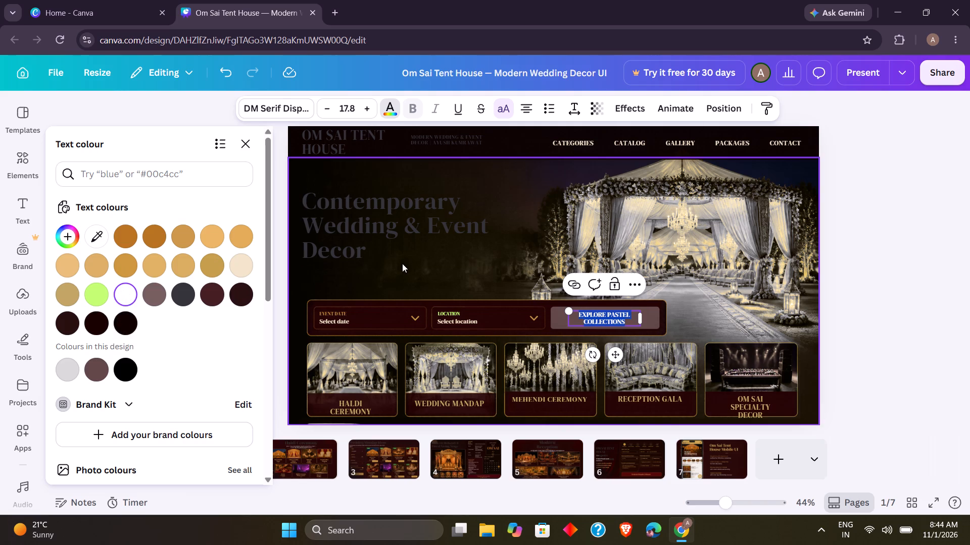
Widen the Explore Pastel Collections text box so the label fits on a single line.
click(554, 318)
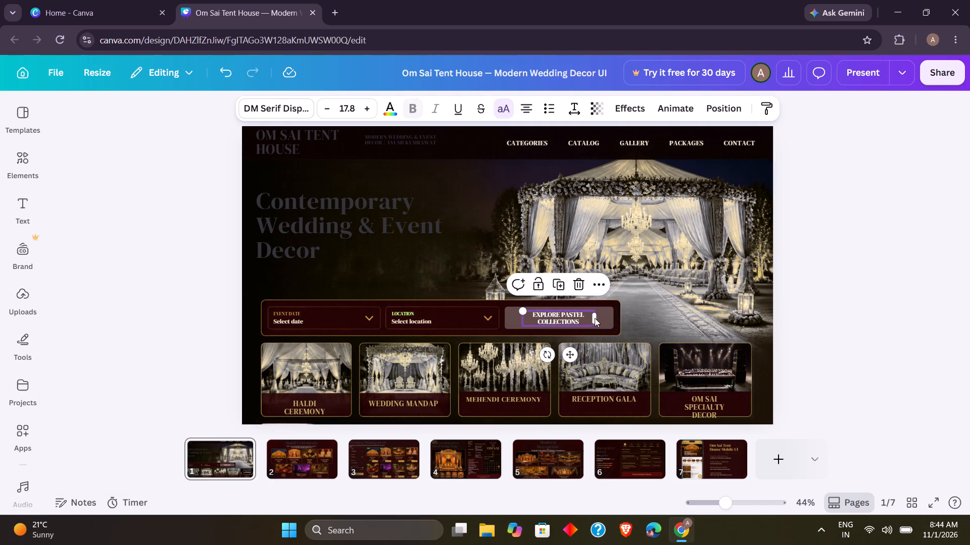
drag(596, 317, 619, 317)
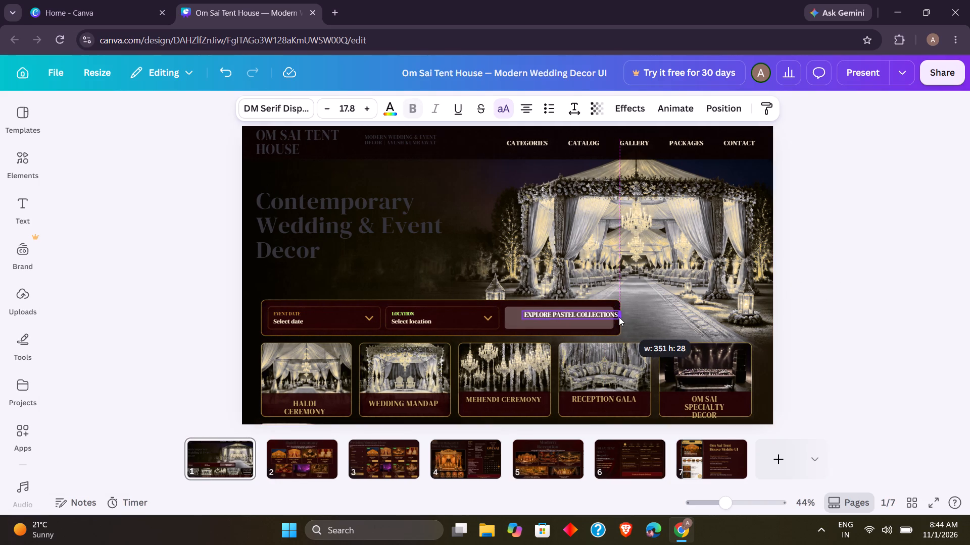
drag(619, 317, 614, 317)
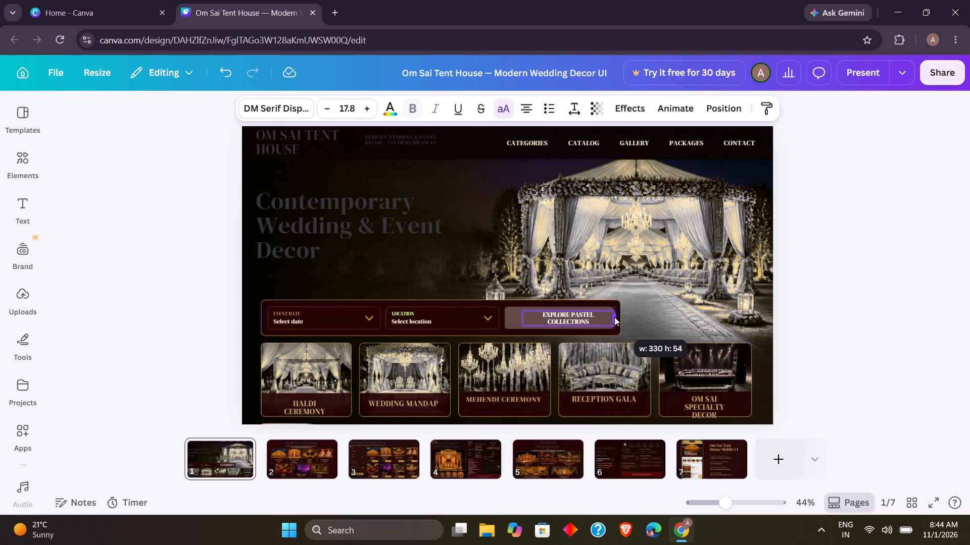
drag(614, 317, 625, 317)
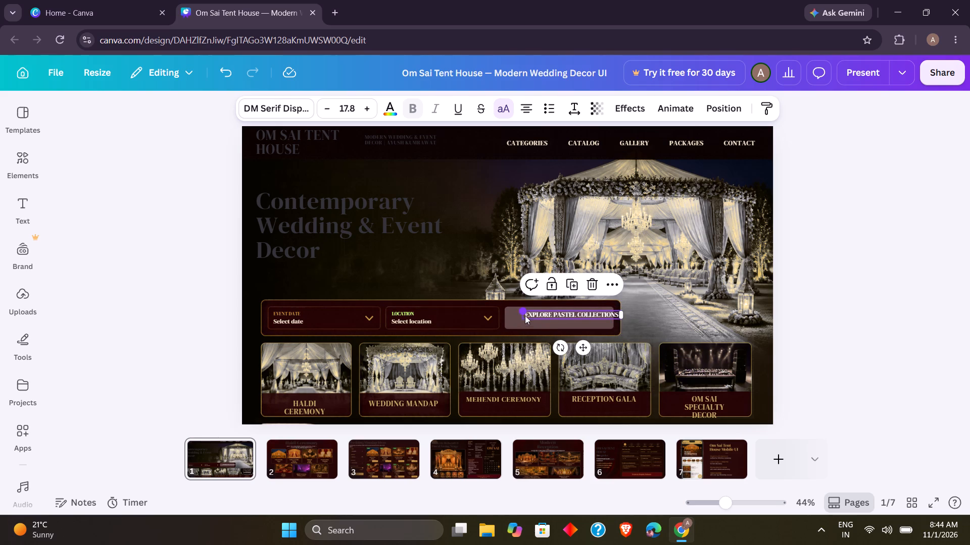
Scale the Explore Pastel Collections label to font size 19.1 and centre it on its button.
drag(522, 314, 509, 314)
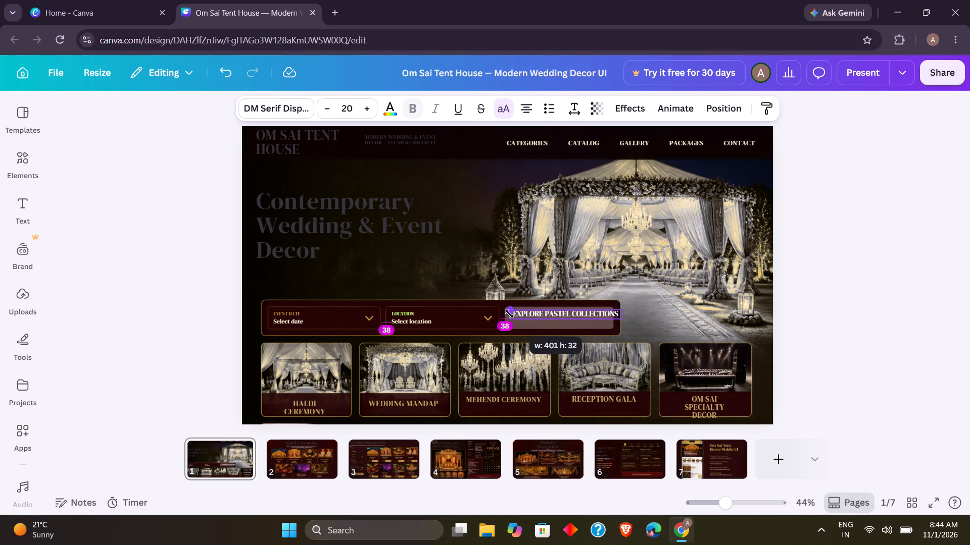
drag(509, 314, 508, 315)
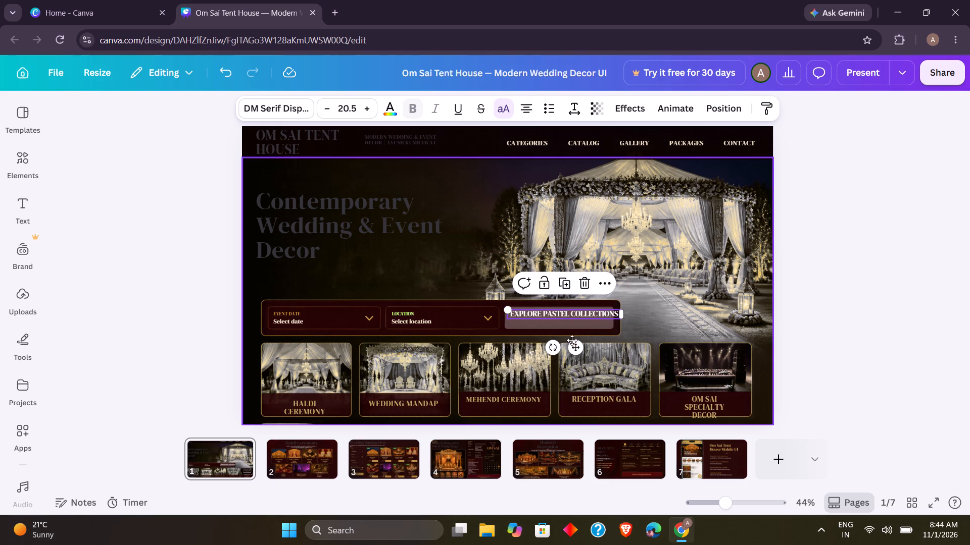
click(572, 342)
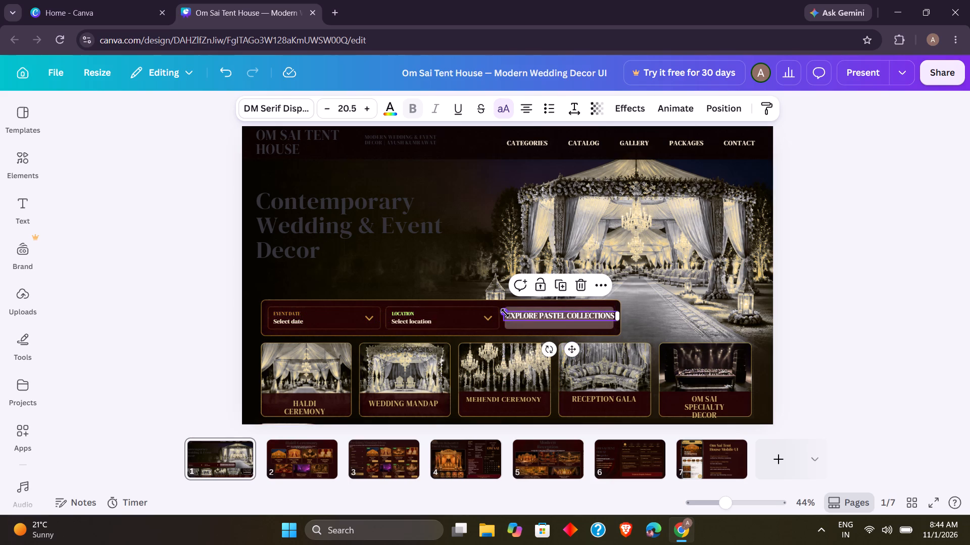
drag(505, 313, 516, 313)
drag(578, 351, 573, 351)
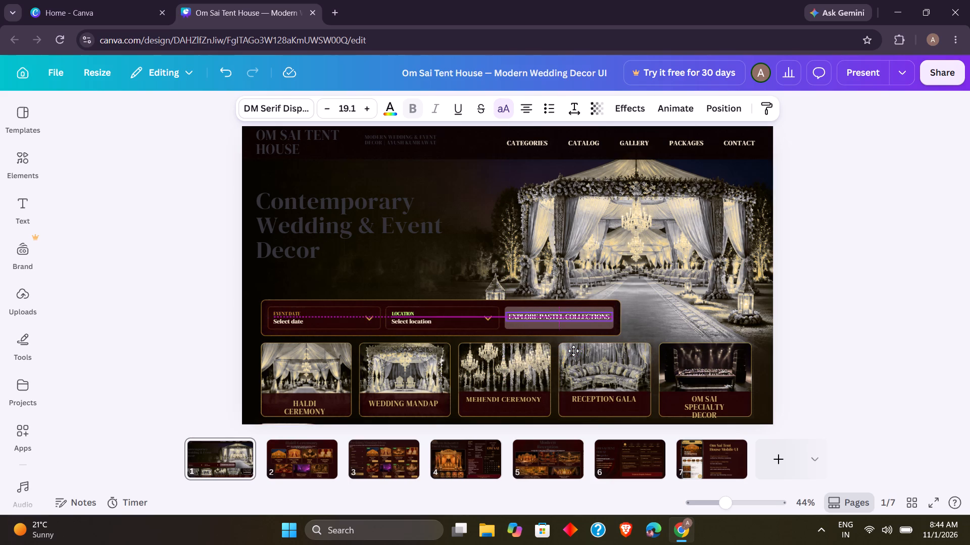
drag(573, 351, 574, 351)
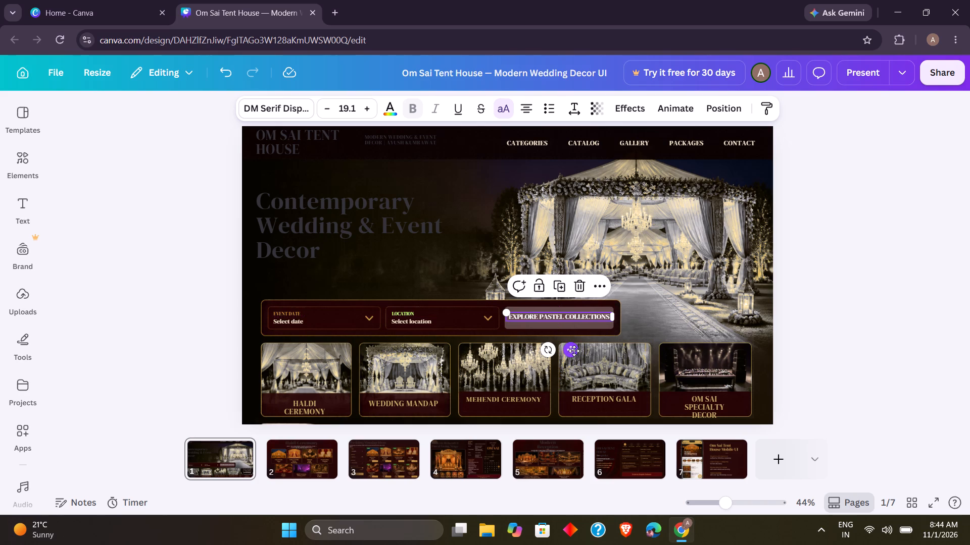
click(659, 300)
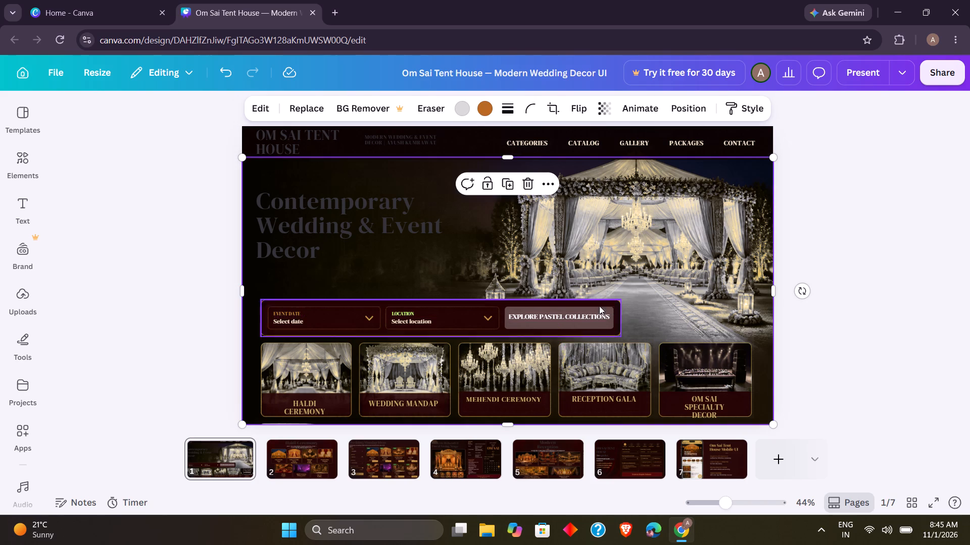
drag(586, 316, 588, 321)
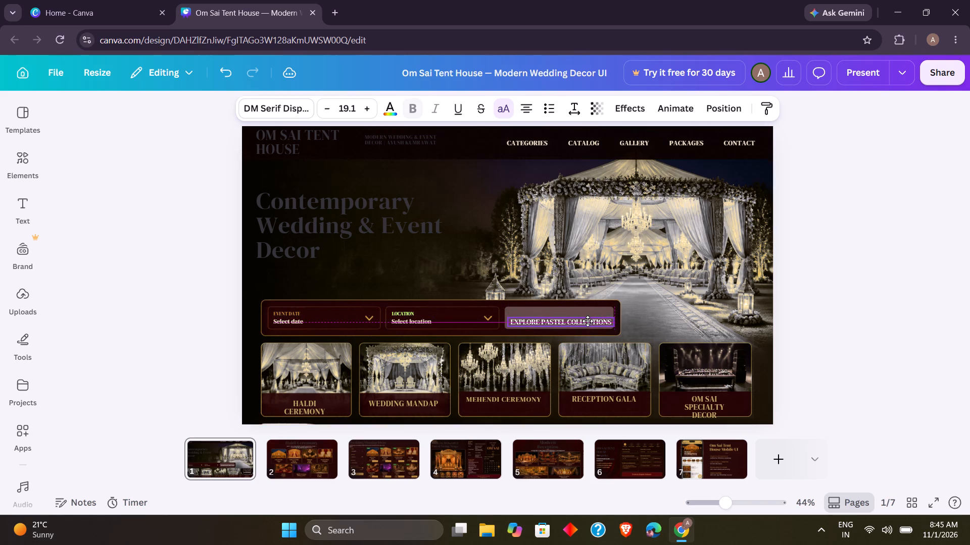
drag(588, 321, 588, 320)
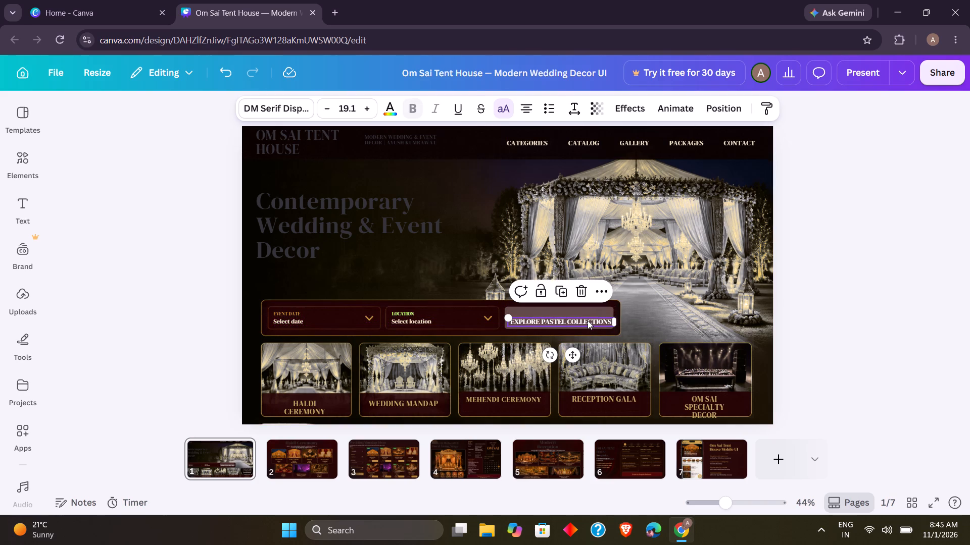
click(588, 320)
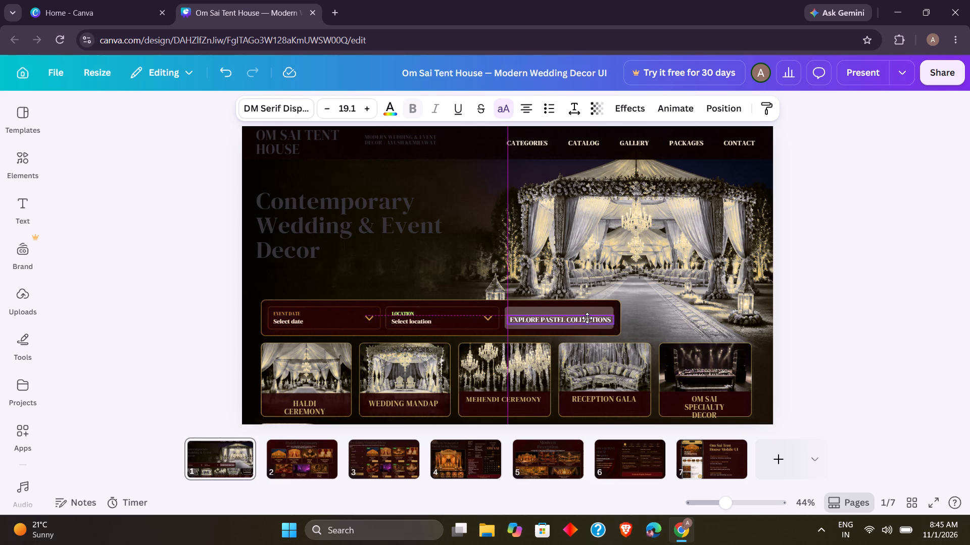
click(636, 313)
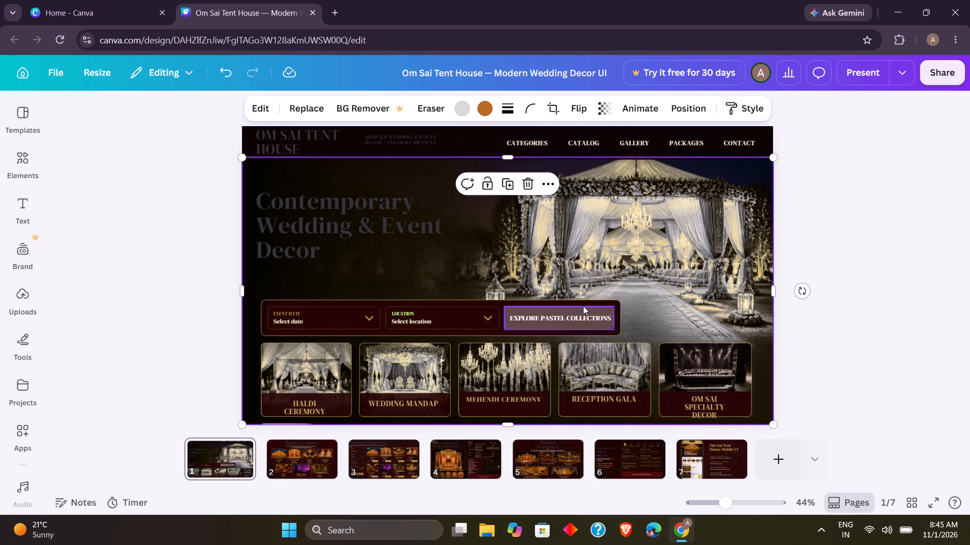
Delete the Explore Pastel Collections button background and its text label from the search bar.
click(578, 307)
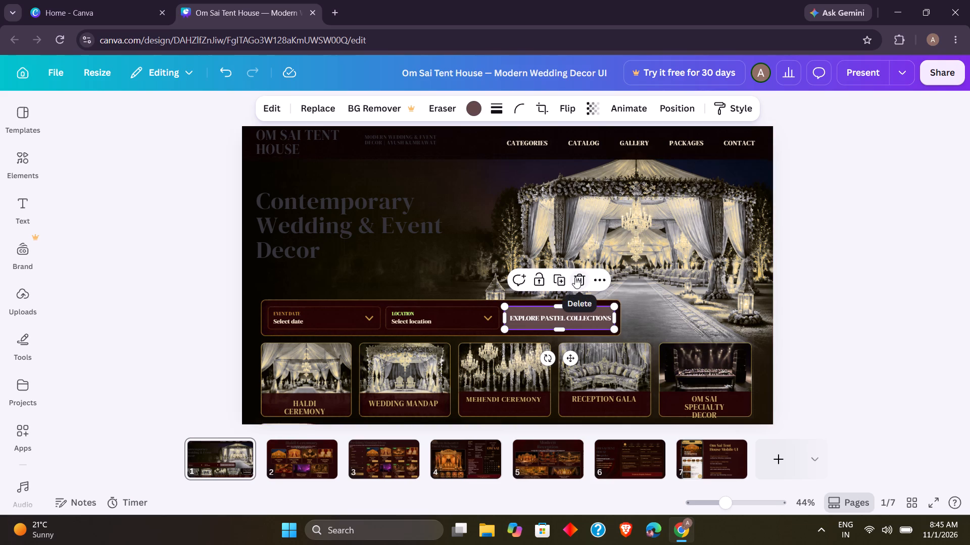
click(575, 277)
click(555, 313)
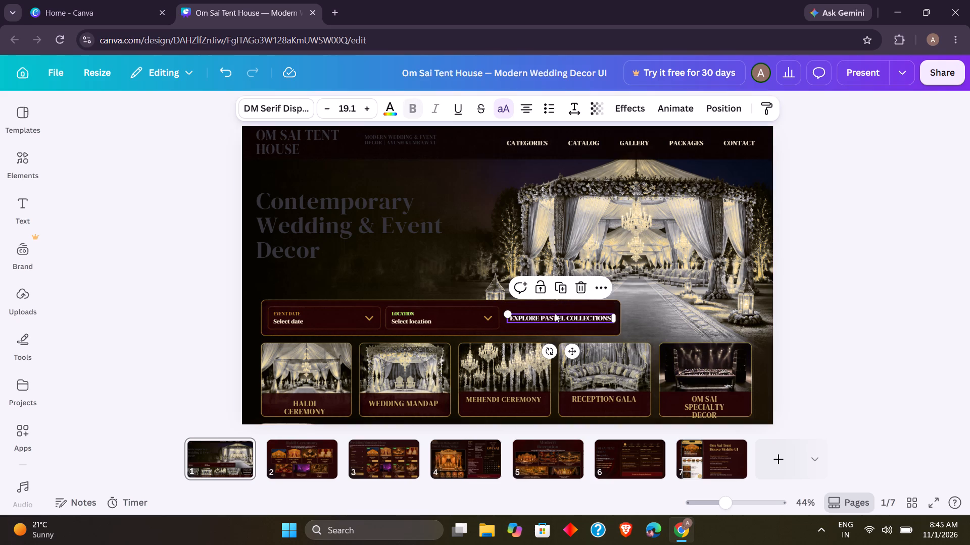
click(581, 282)
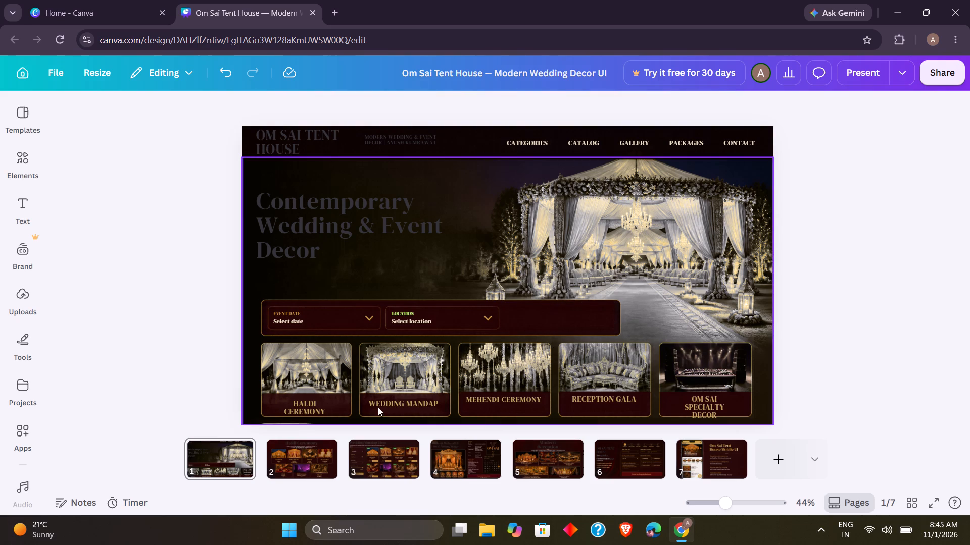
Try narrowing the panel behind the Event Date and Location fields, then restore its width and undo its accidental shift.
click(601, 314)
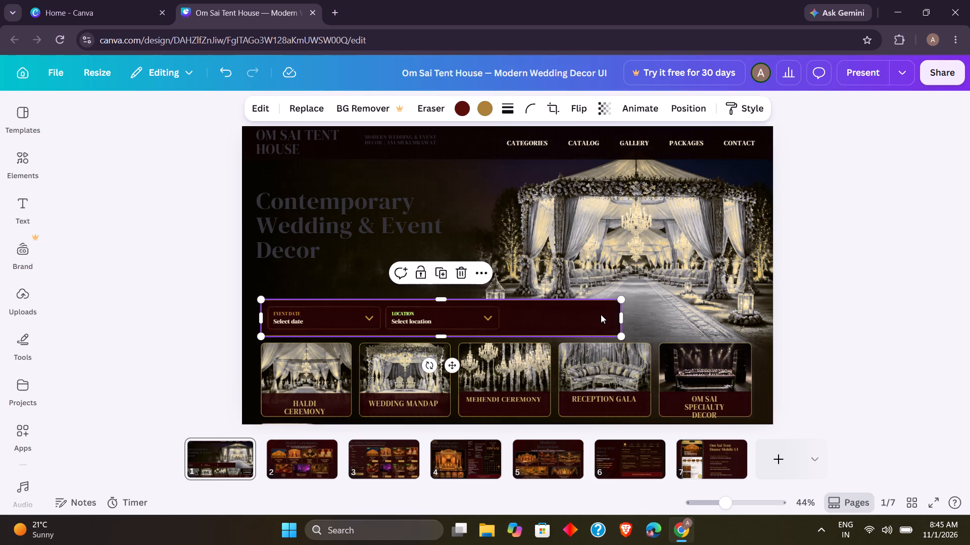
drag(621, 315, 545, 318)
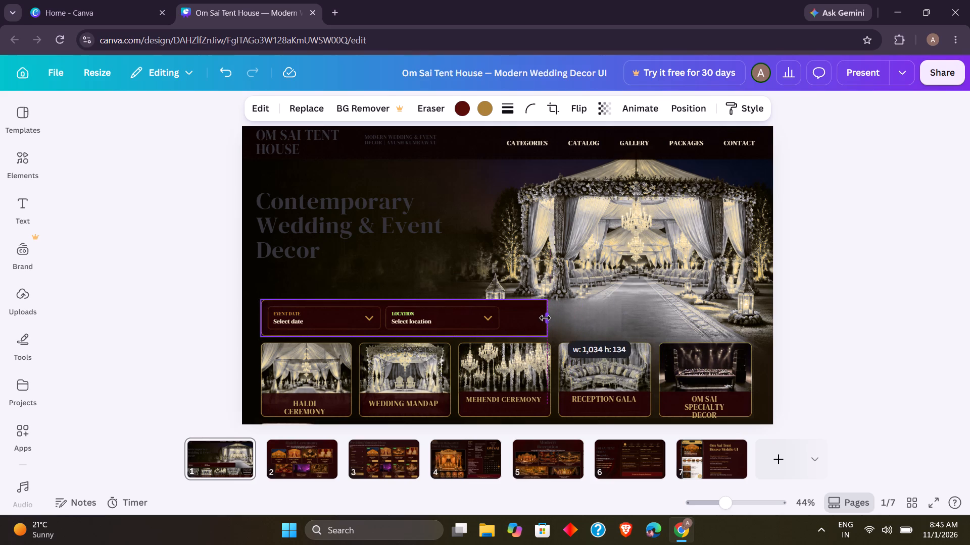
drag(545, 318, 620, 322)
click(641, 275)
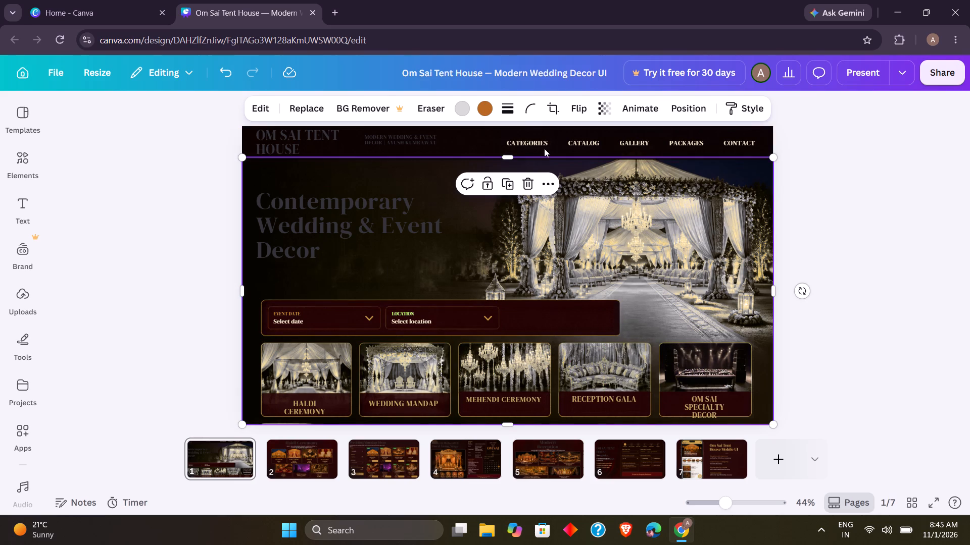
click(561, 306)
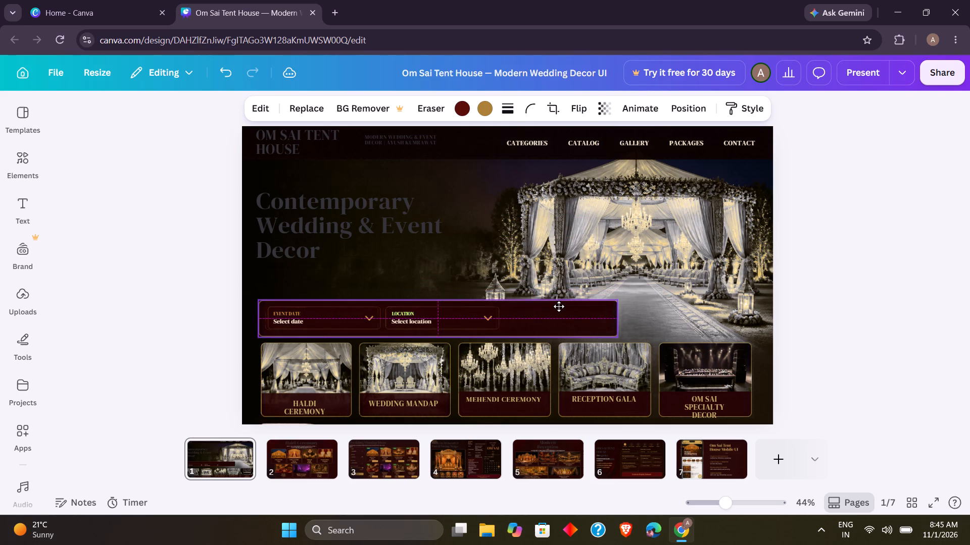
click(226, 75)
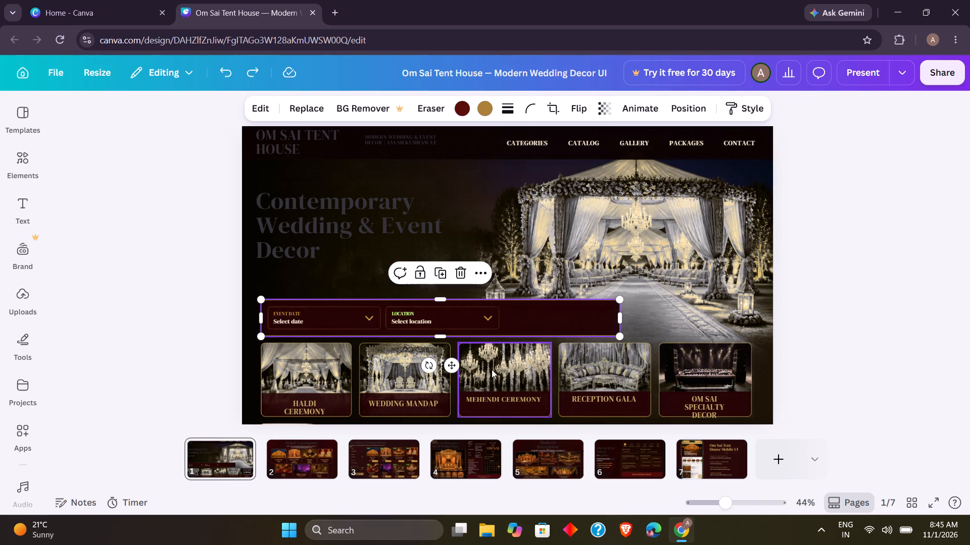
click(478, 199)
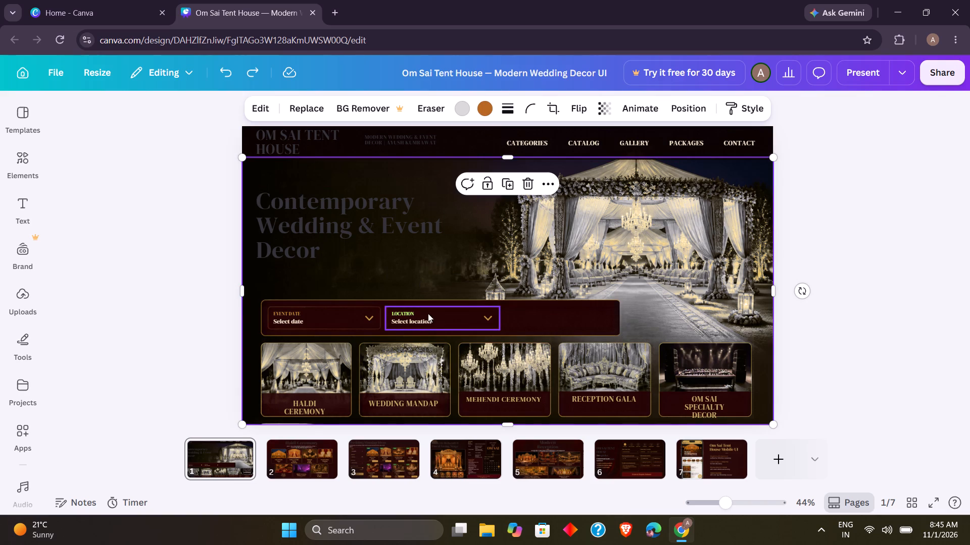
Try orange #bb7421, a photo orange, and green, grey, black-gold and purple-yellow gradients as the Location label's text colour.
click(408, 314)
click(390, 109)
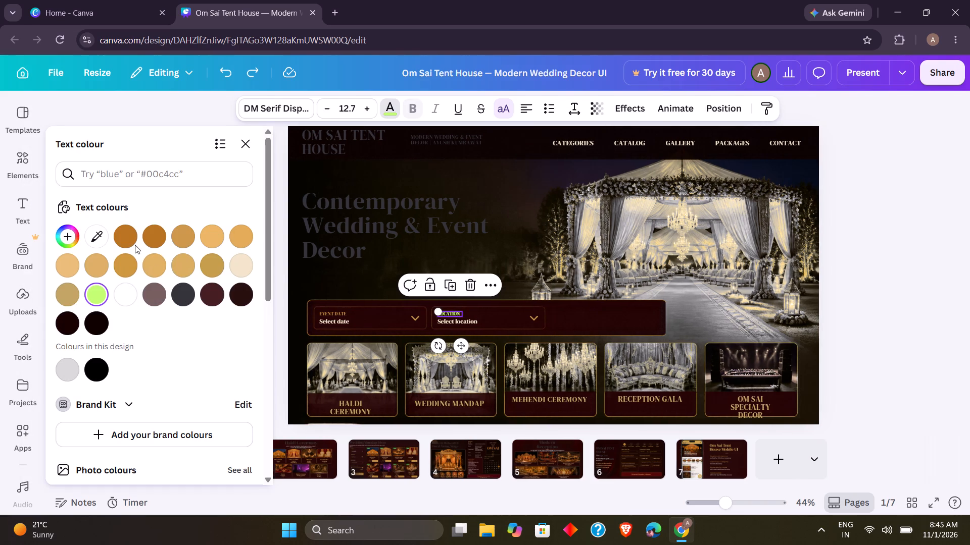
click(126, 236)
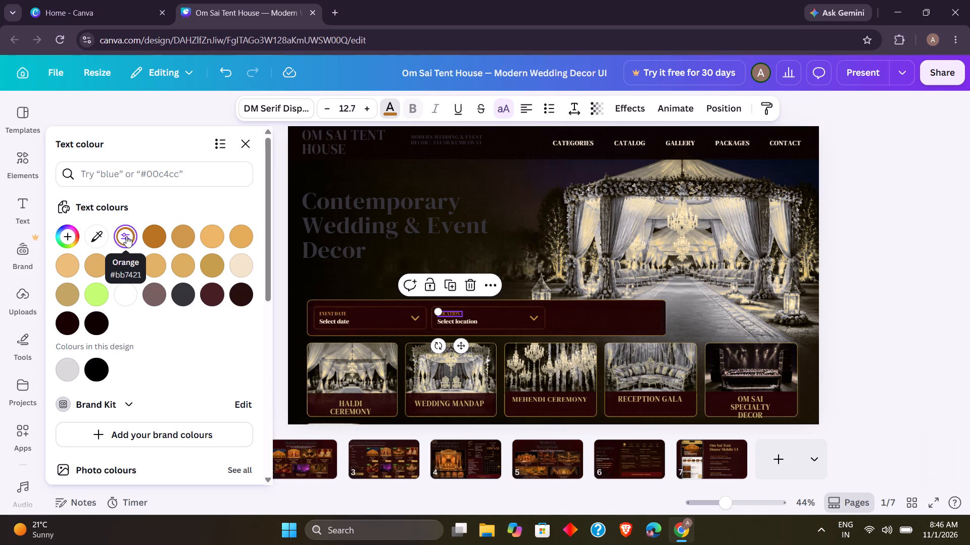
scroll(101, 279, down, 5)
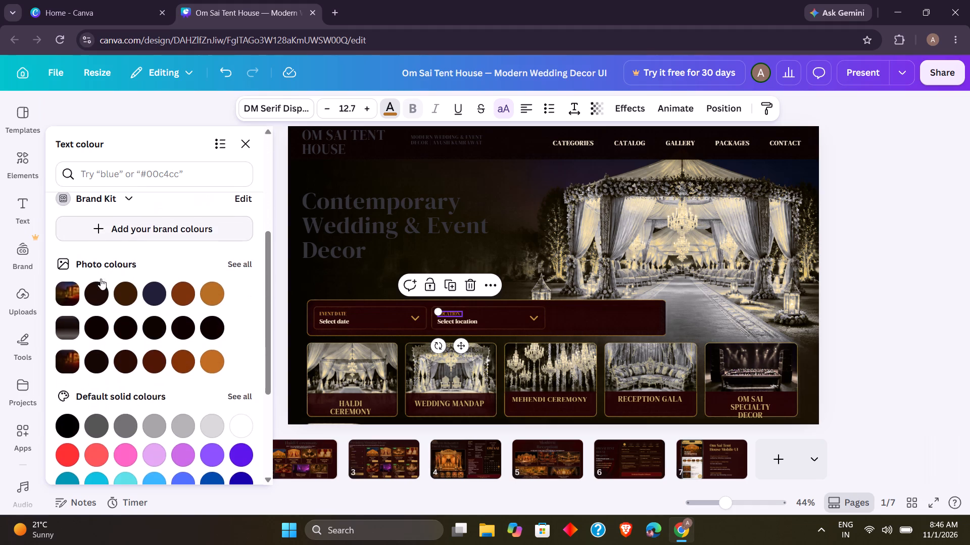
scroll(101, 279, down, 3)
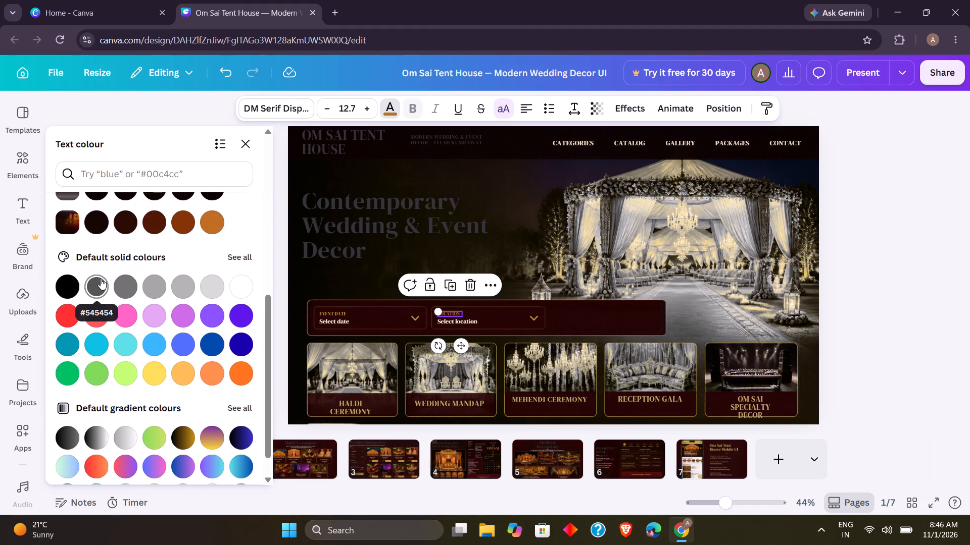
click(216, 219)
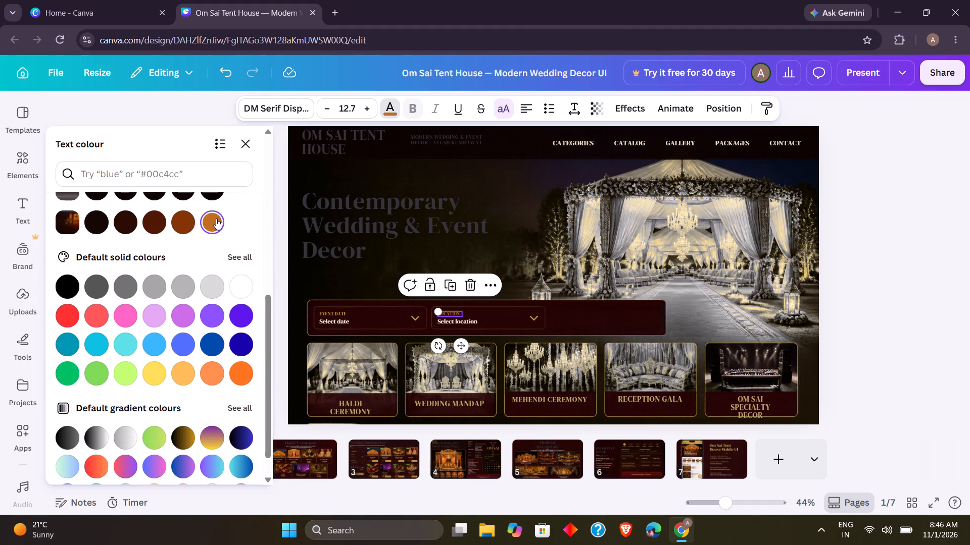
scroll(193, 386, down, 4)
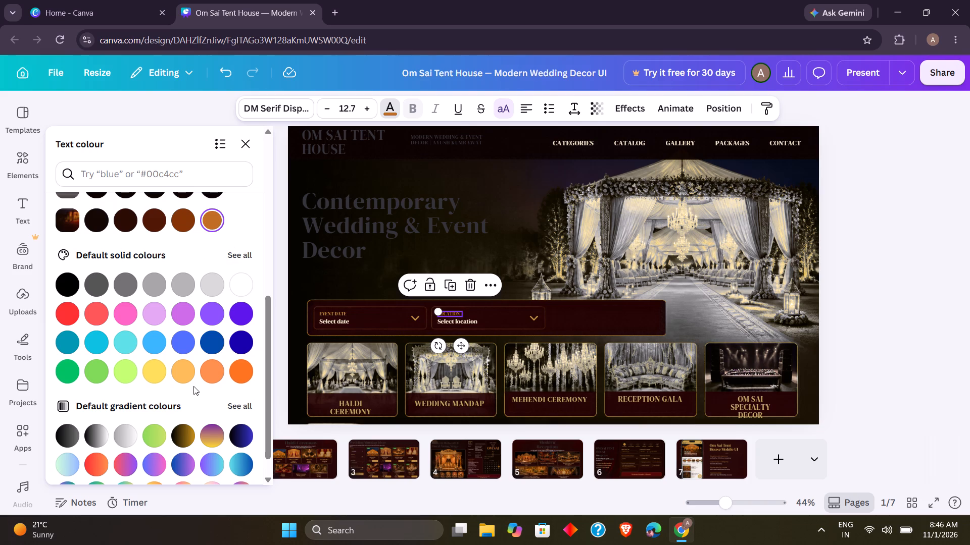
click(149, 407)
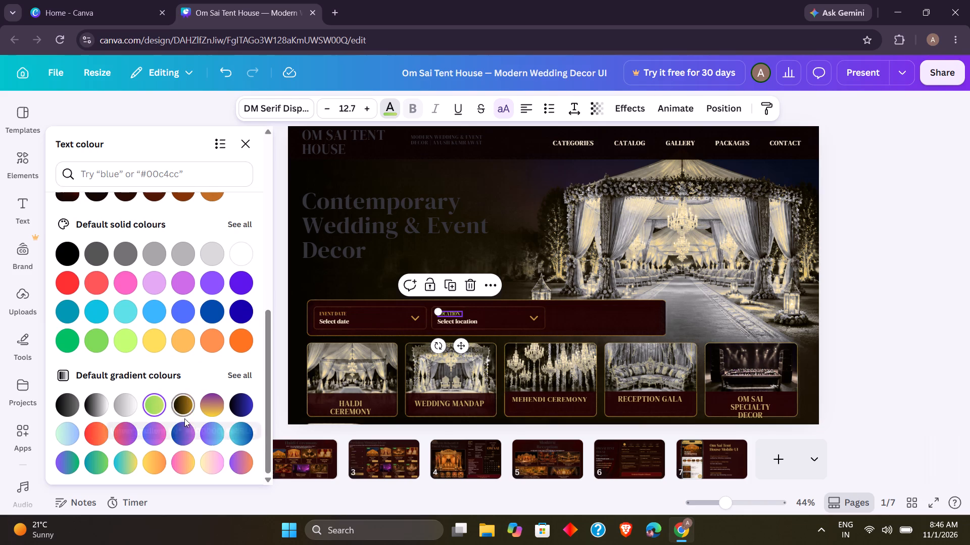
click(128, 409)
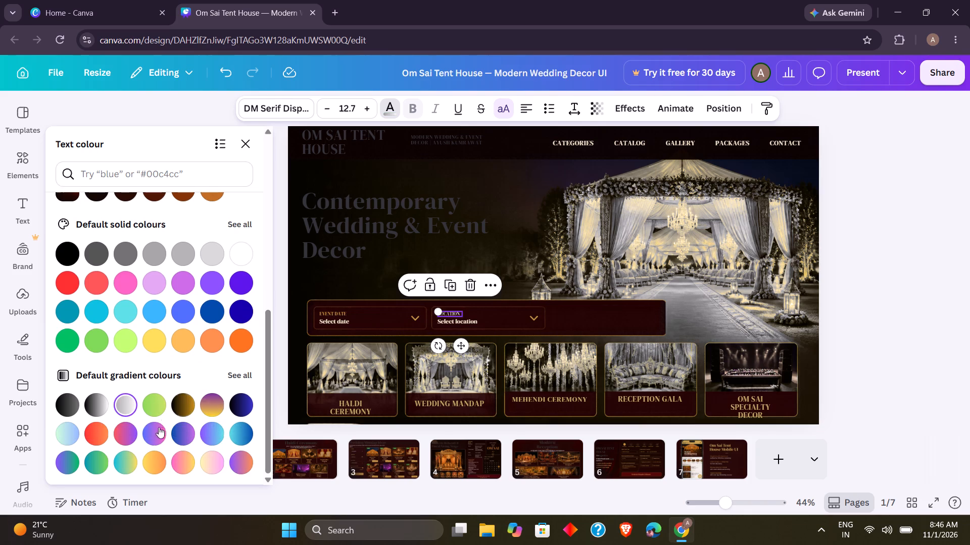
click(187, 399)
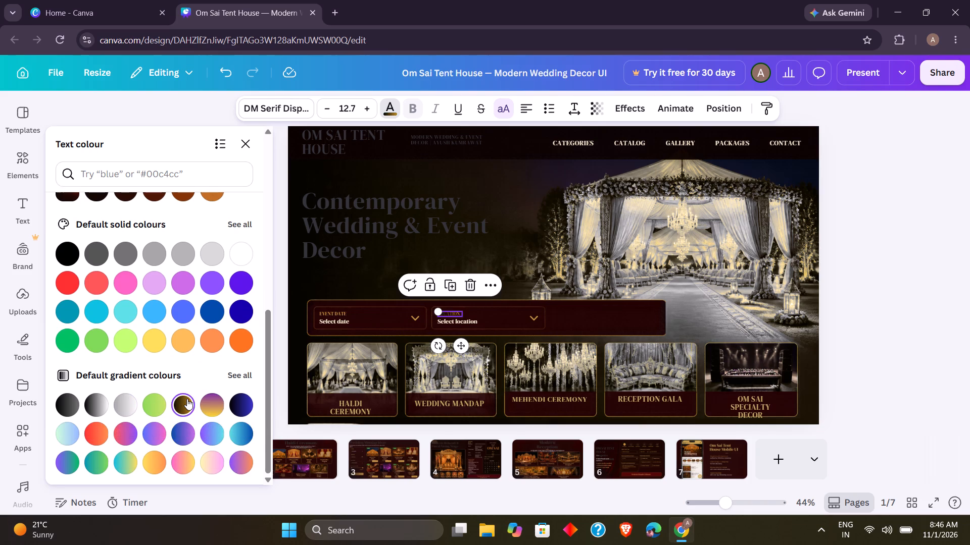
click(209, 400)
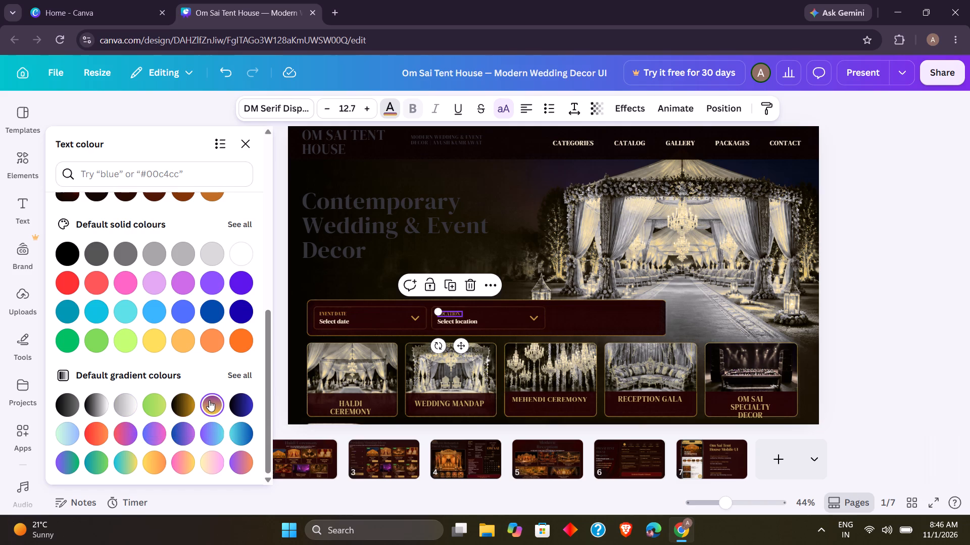
Compare photo oranges and browns, including #b66e23 and #843507, on the Location label and settle on the first photo's reddish brown.
scroll(192, 267, up, 4)
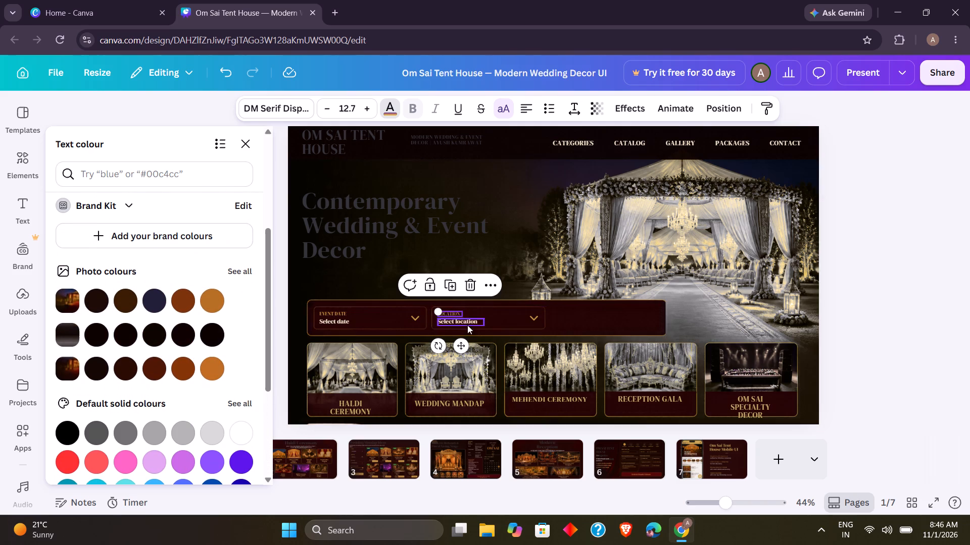
click(215, 306)
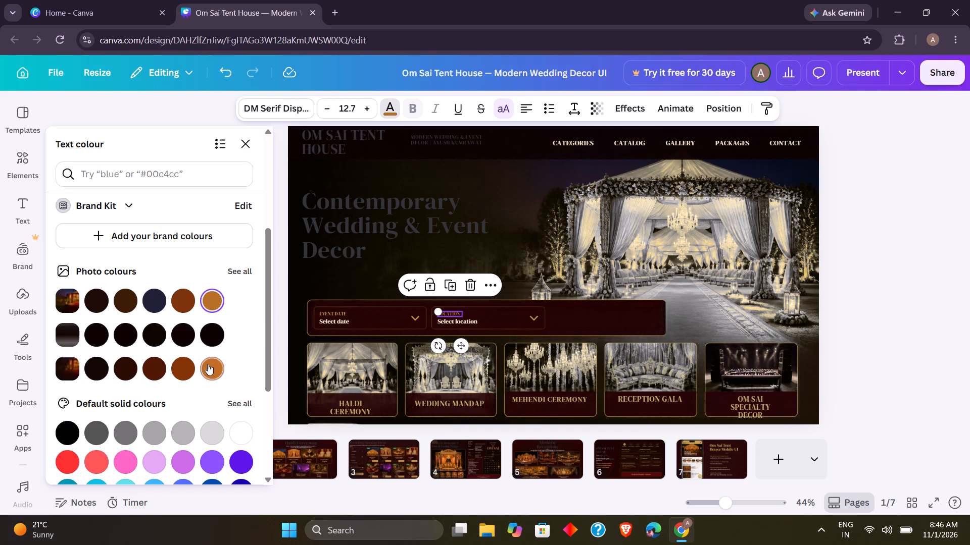
click(208, 364)
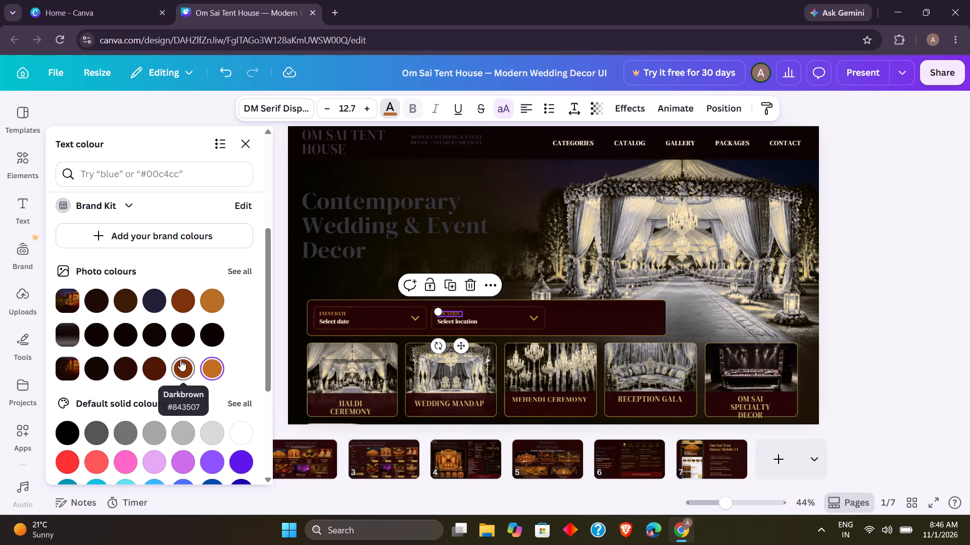
click(180, 360)
click(186, 299)
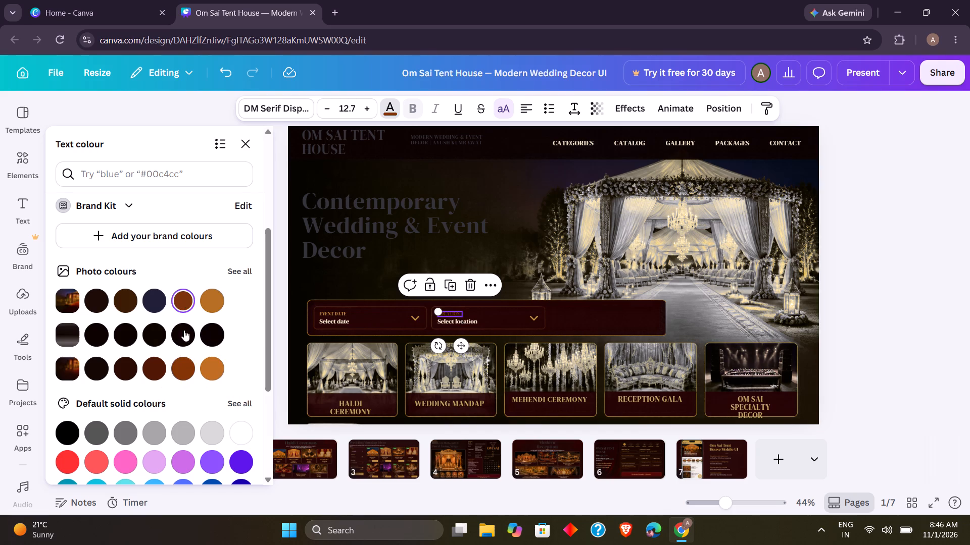
click(594, 221)
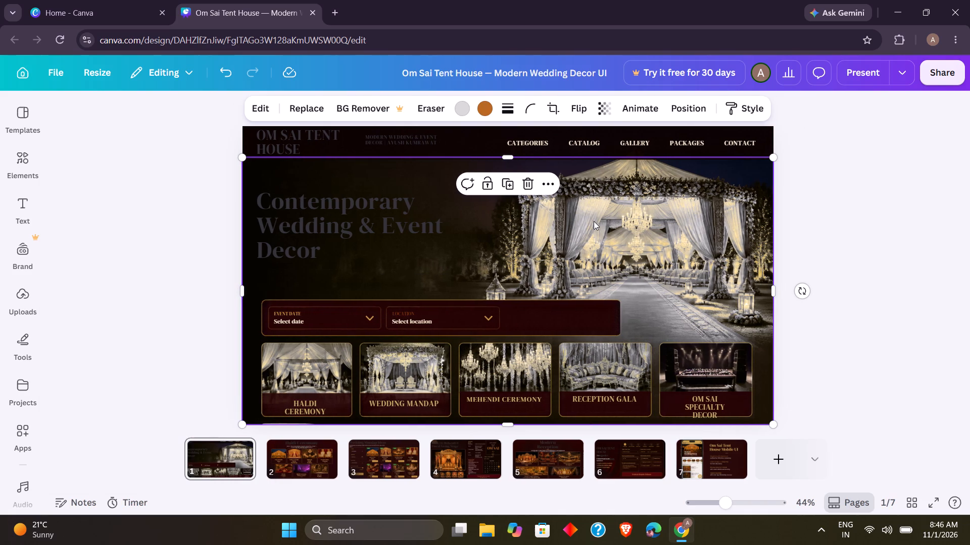
Open page 2, the Haldi Ceremony Decor page.
click(300, 462)
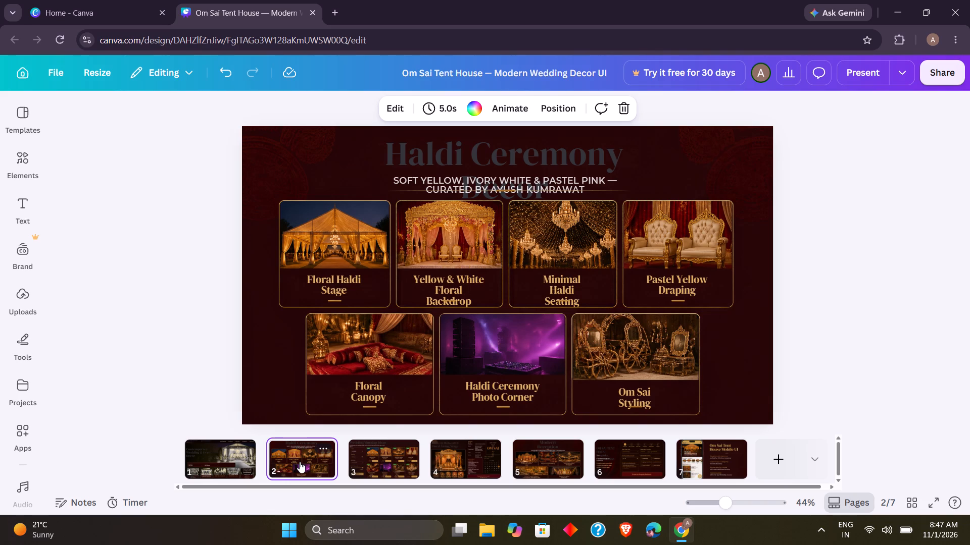
Delete the whole Om Sai Styling card from the lower row: its title, photo, frame and gold accent line.
click(629, 402)
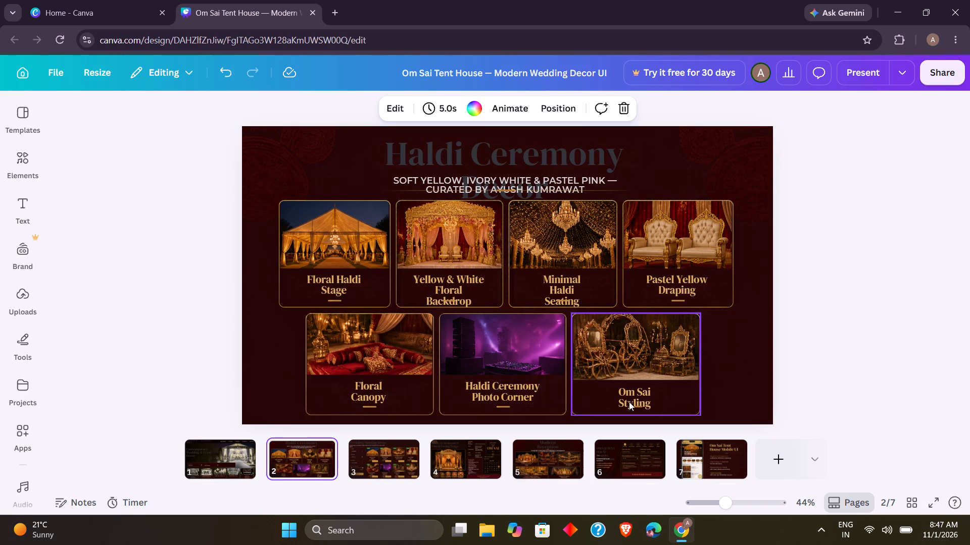
click(655, 360)
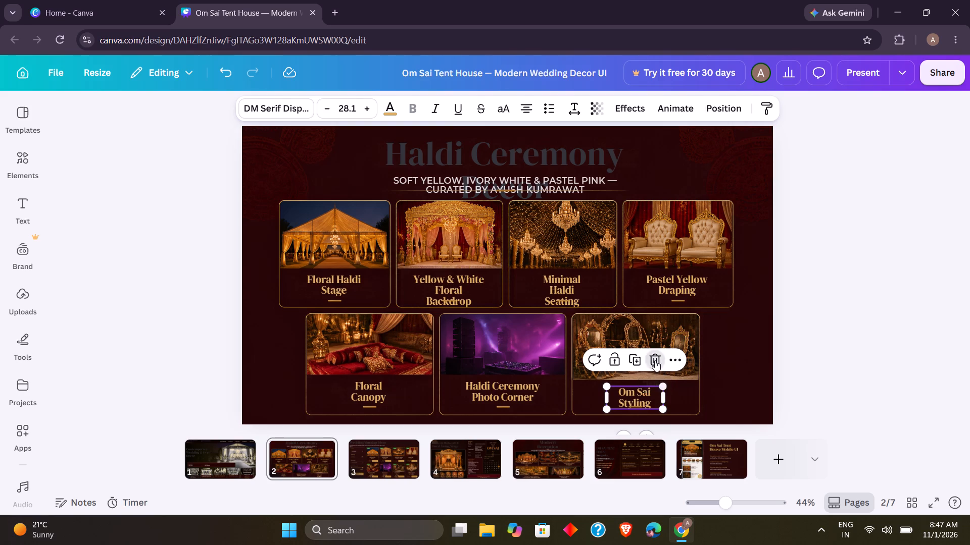
click(655, 360)
click(655, 287)
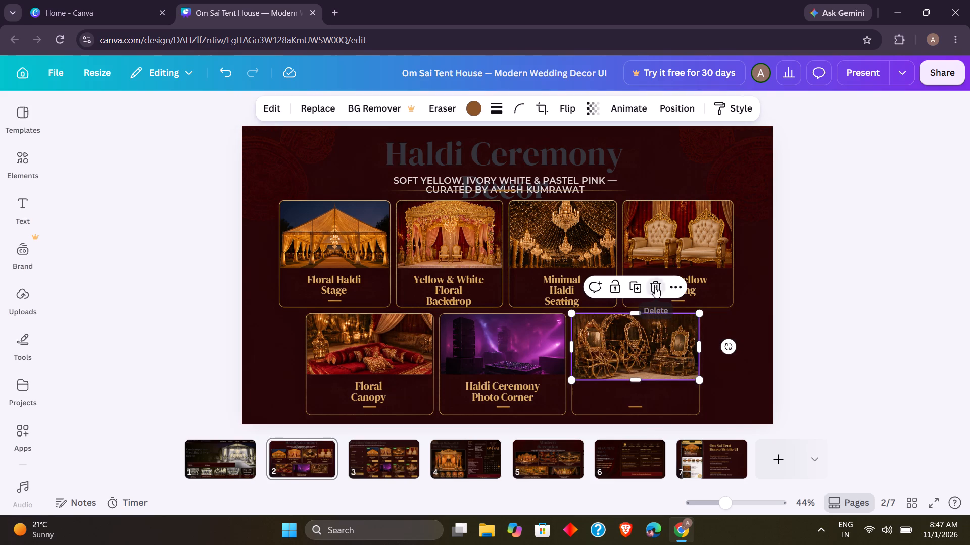
click(640, 361)
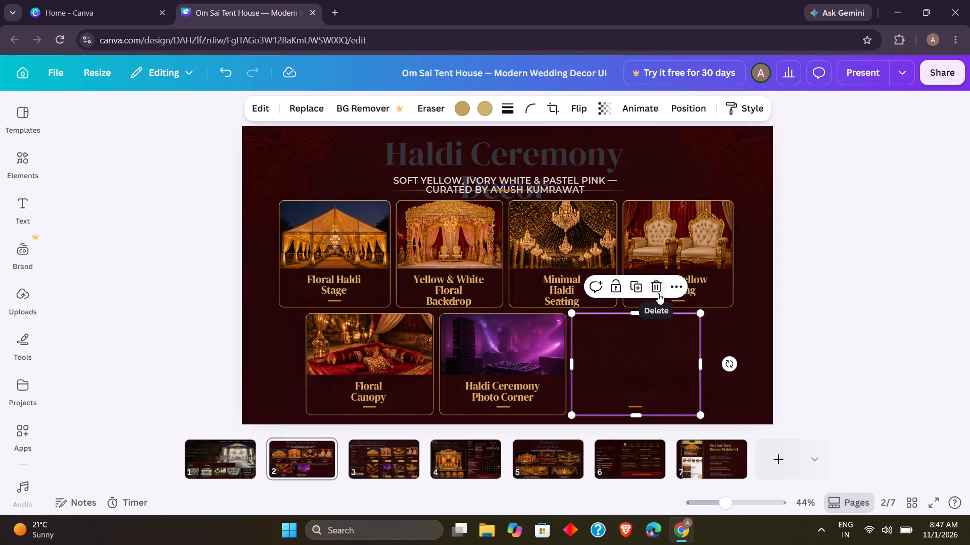
click(658, 287)
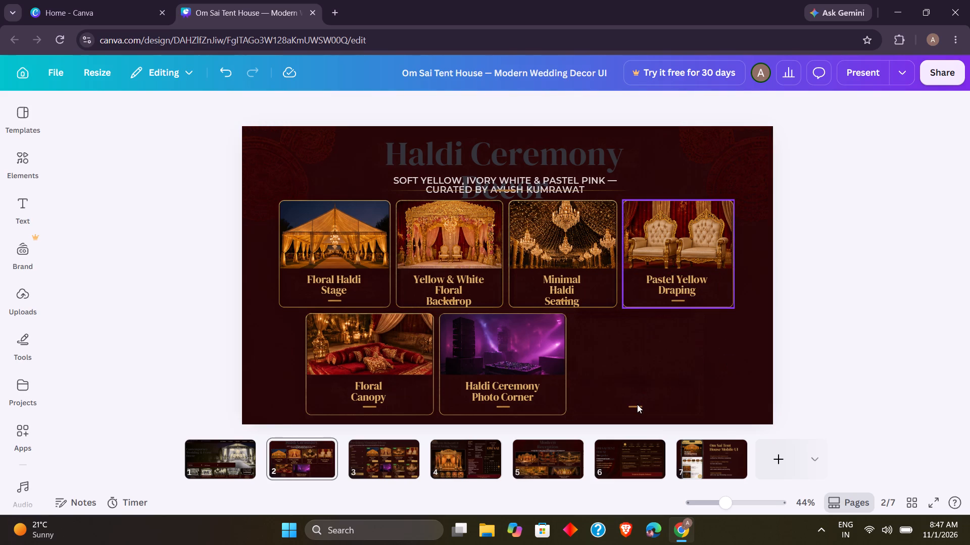
click(637, 404)
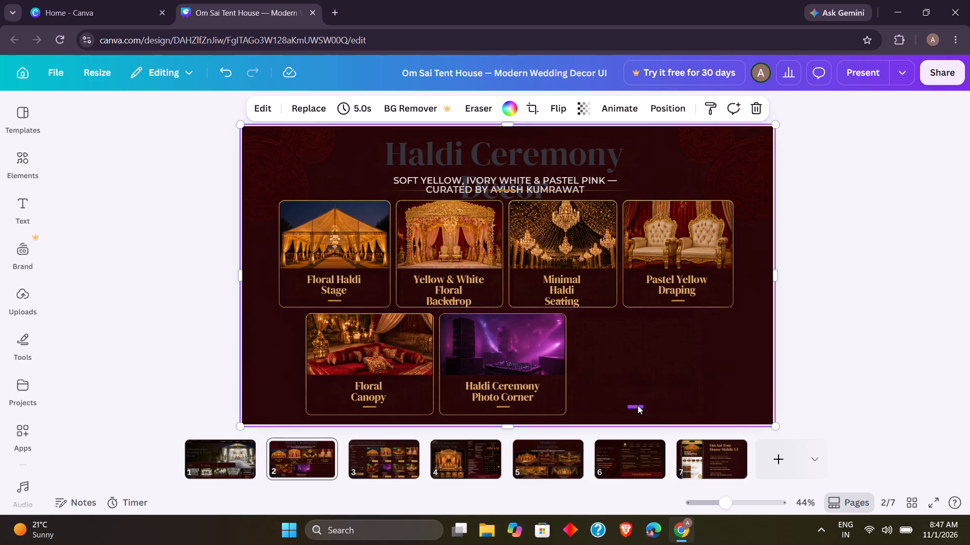
click(638, 405)
click(658, 380)
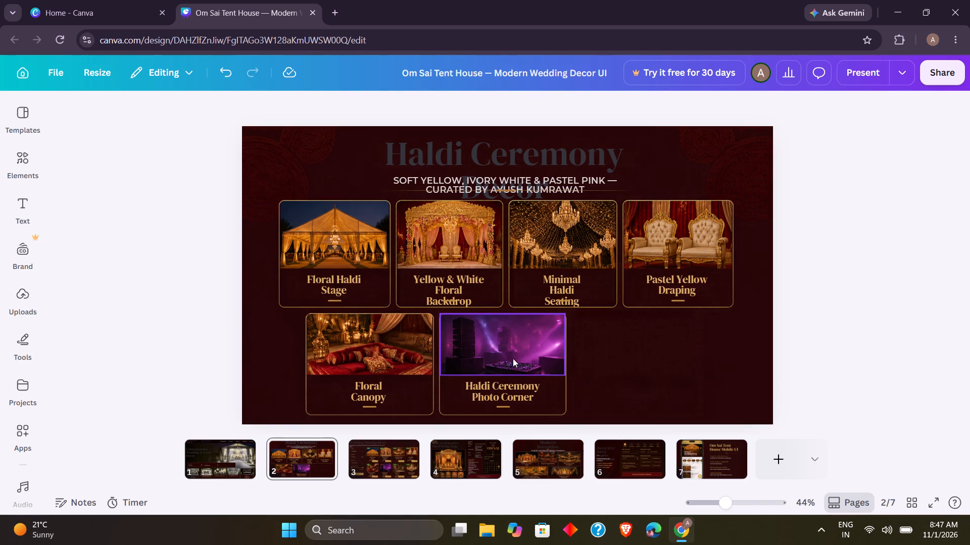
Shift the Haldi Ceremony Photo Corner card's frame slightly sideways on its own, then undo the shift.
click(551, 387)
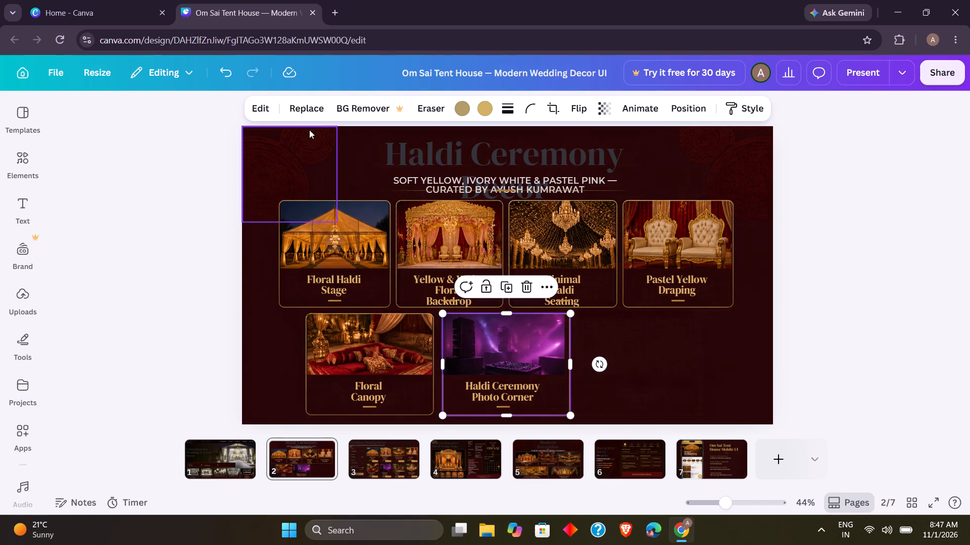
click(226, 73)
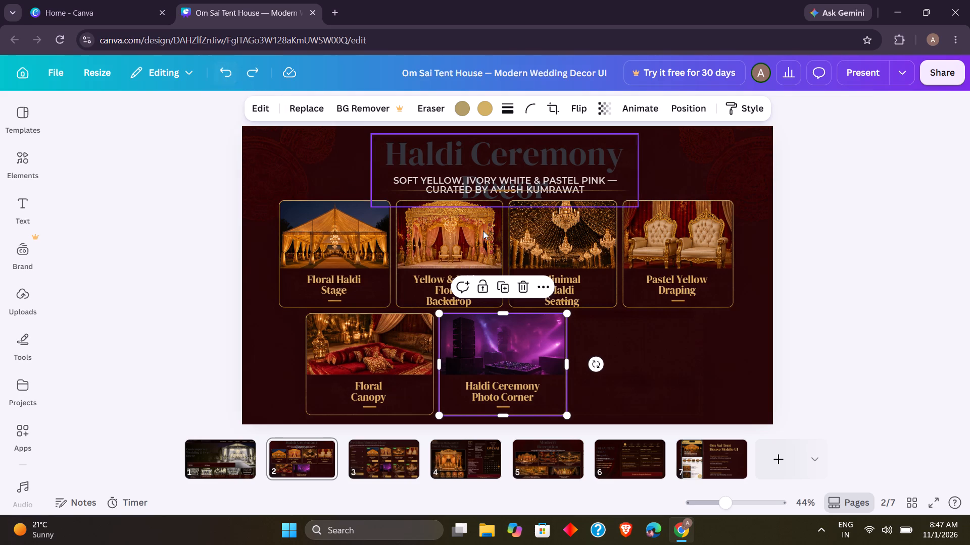
Select all parts of the Haldi Ceremony Photo Corner card together and move them right along the lower row into the freed space.
click(632, 373)
drag(591, 396, 601, 402)
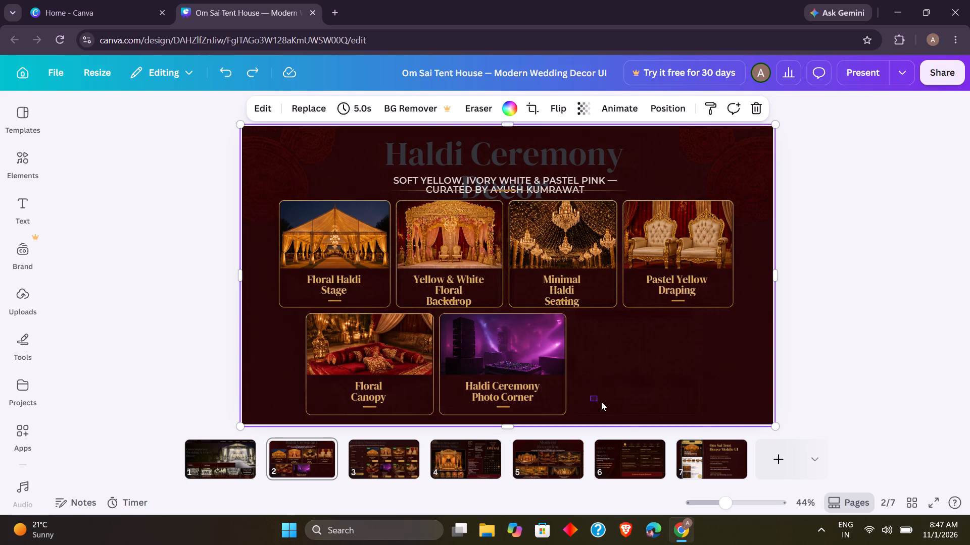
drag(601, 402, 603, 402)
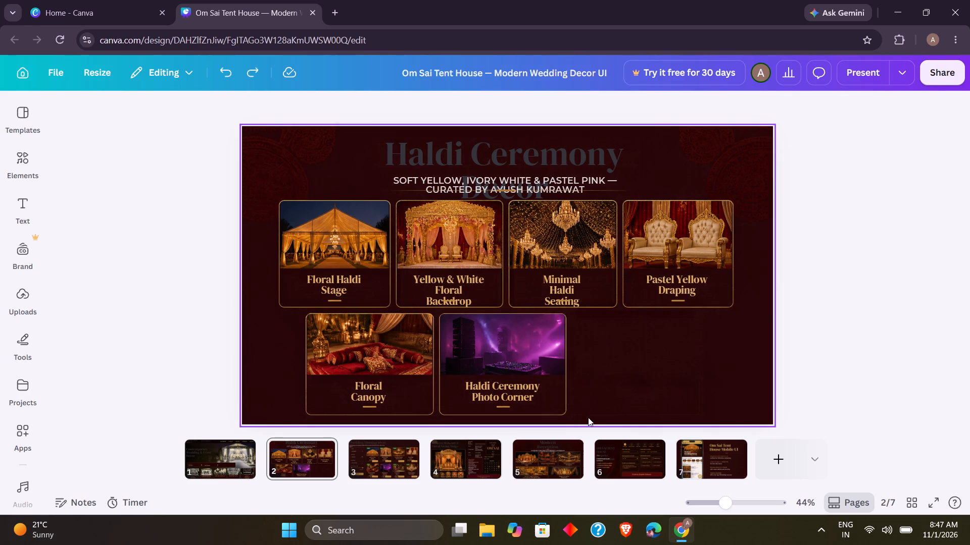
drag(579, 411, 443, 344)
drag(540, 353, 616, 354)
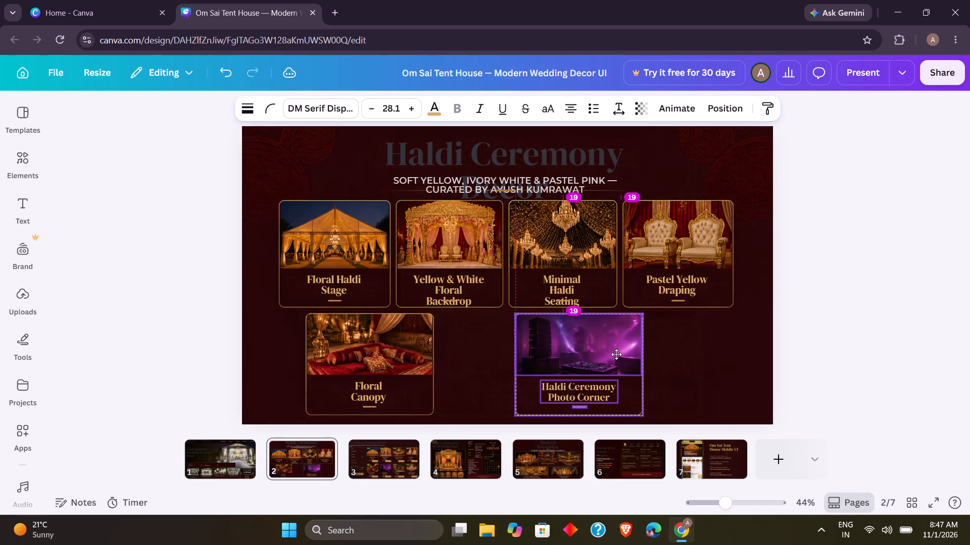
drag(616, 354, 630, 354)
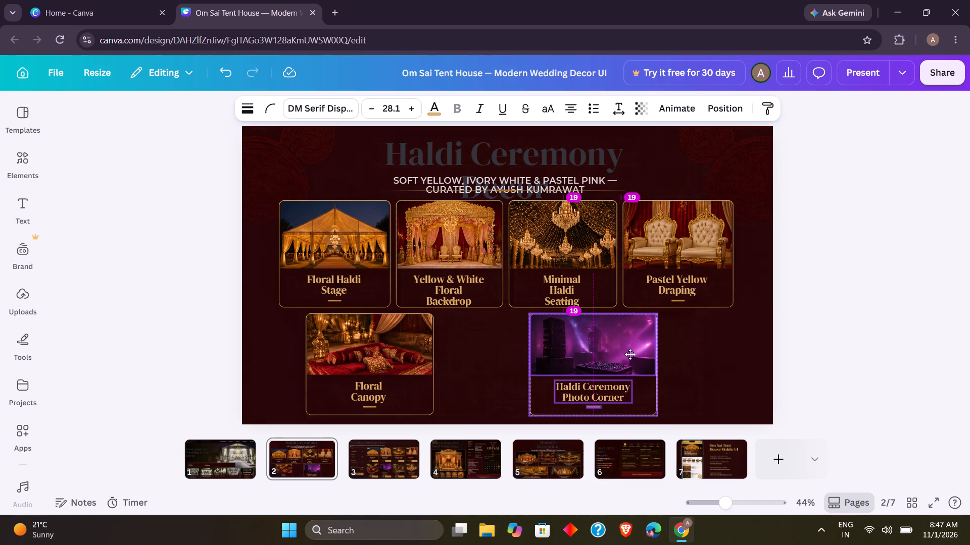
drag(630, 354, 643, 354)
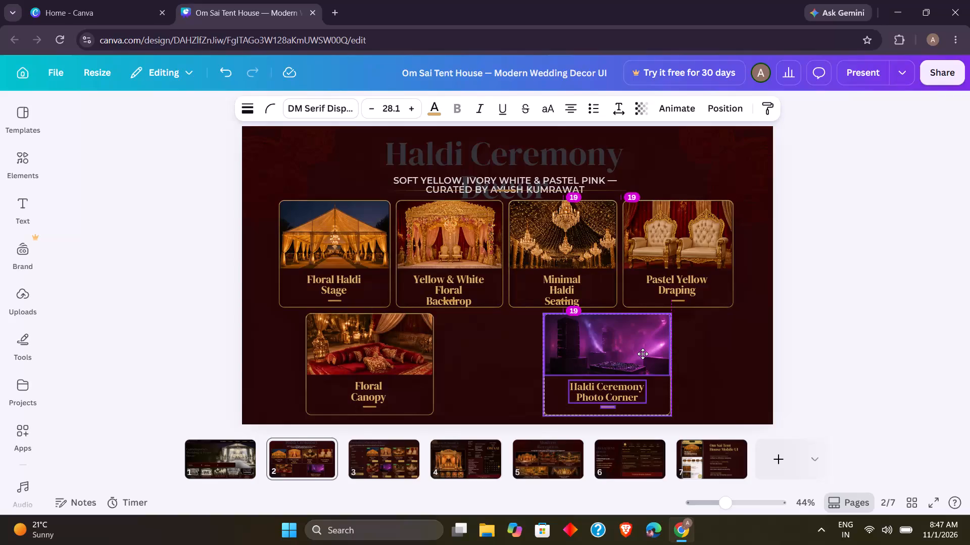
drag(643, 354, 649, 354)
Move the complete Floral Canopy card right toward the slide's centre, keeping it level with the Haldi Ceremony Photo Corner card.
drag(462, 409, 324, 343)
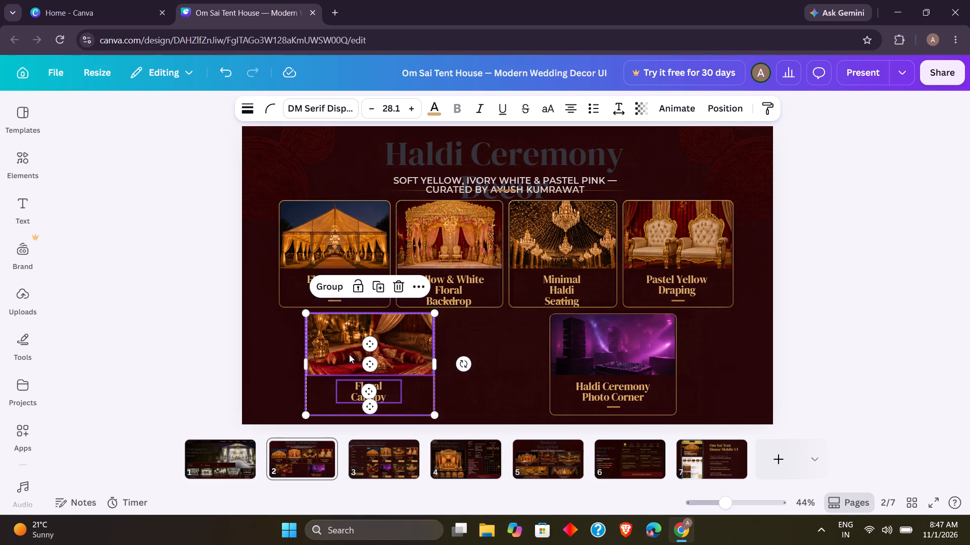
drag(405, 360, 443, 364)
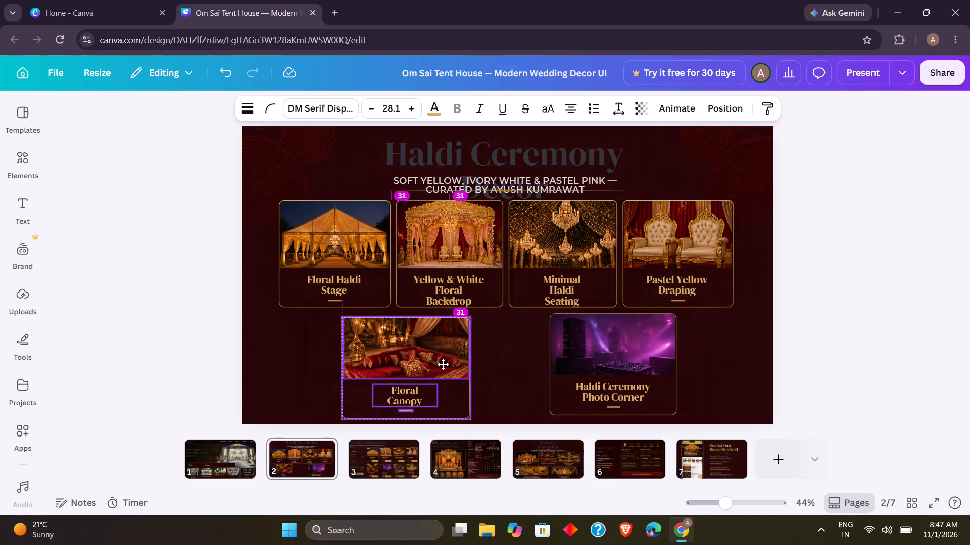
drag(443, 364, 453, 366)
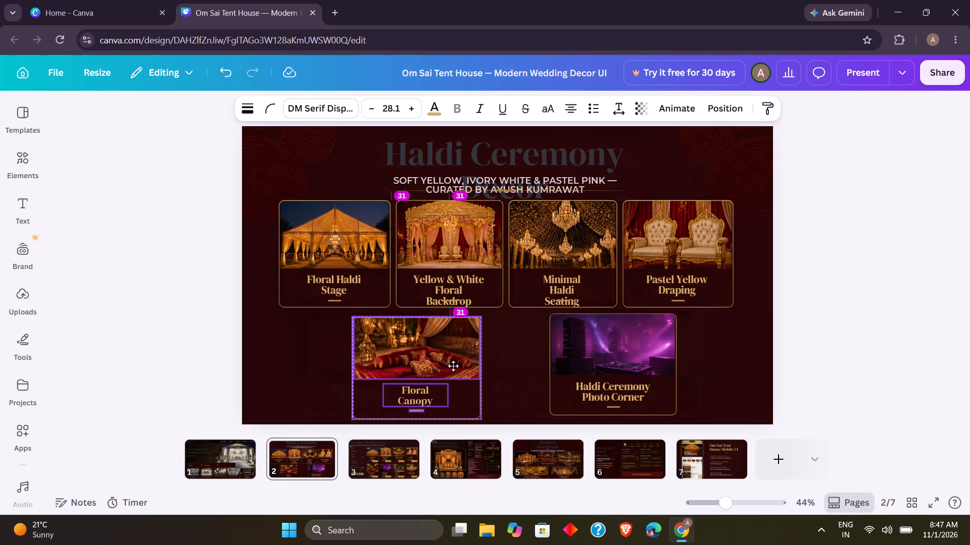
drag(453, 366, 459, 362)
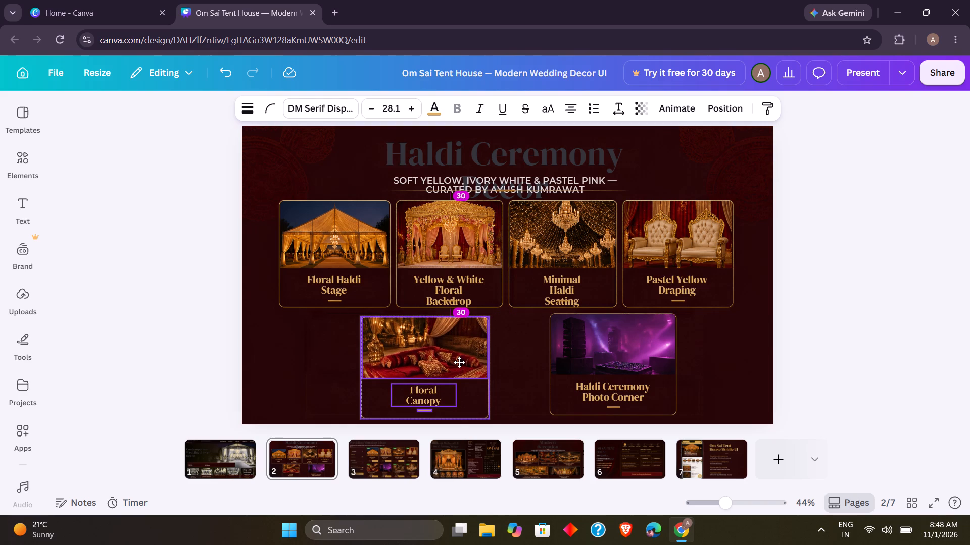
drag(459, 362, 459, 361)
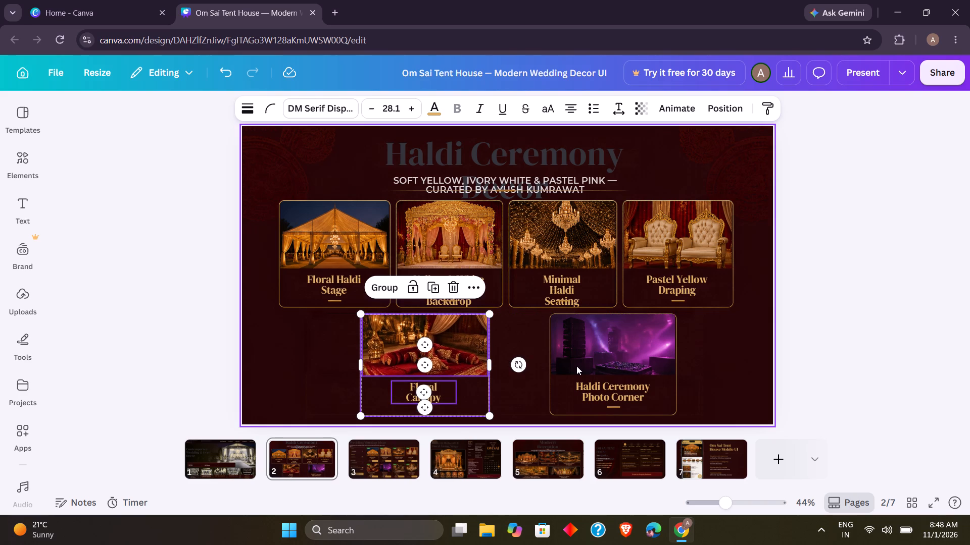
Move the Haldi Ceremony Photo Corner photo, frame and title back toward the slide's centre and slightly lower, closer to Floral Canopy.
click(694, 397)
drag(694, 397, 691, 397)
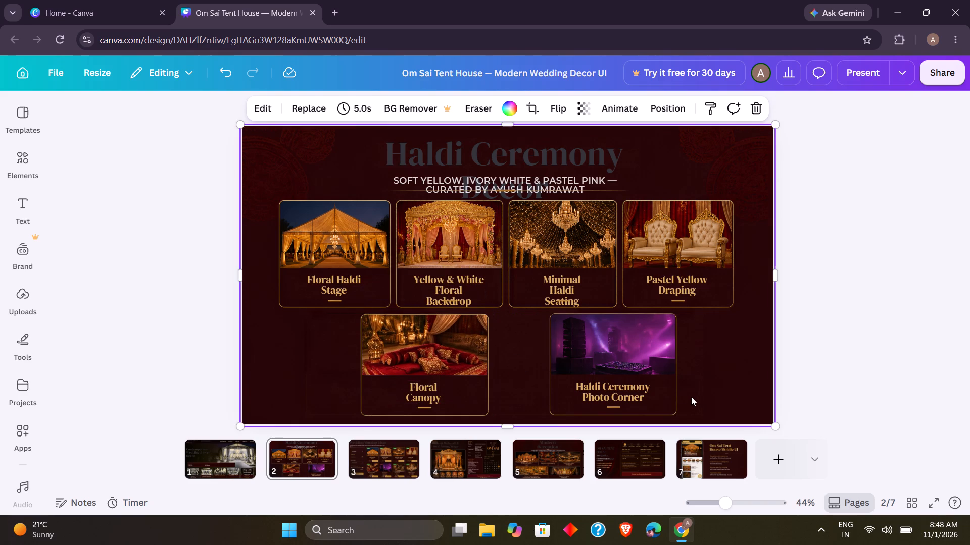
drag(691, 397, 556, 342)
drag(574, 343, 552, 347)
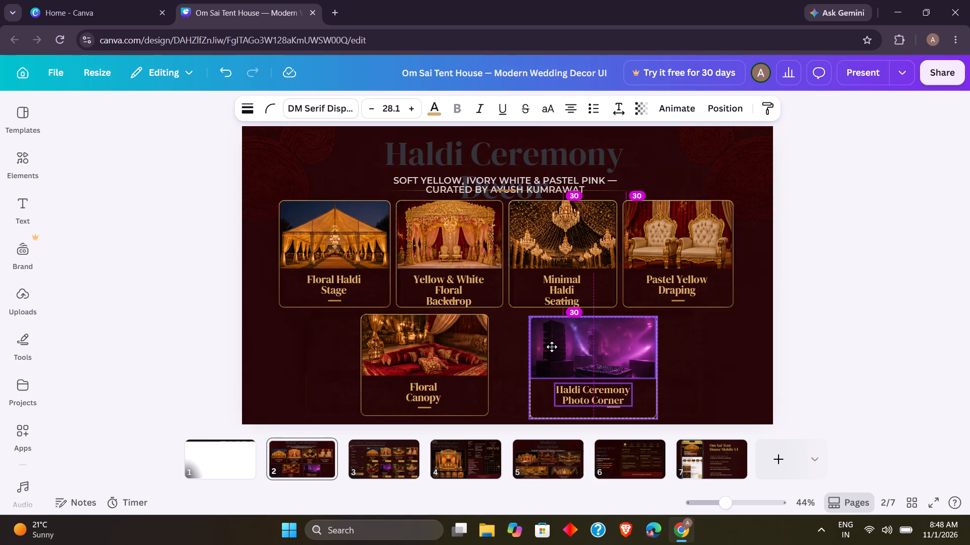
drag(552, 347, 540, 345)
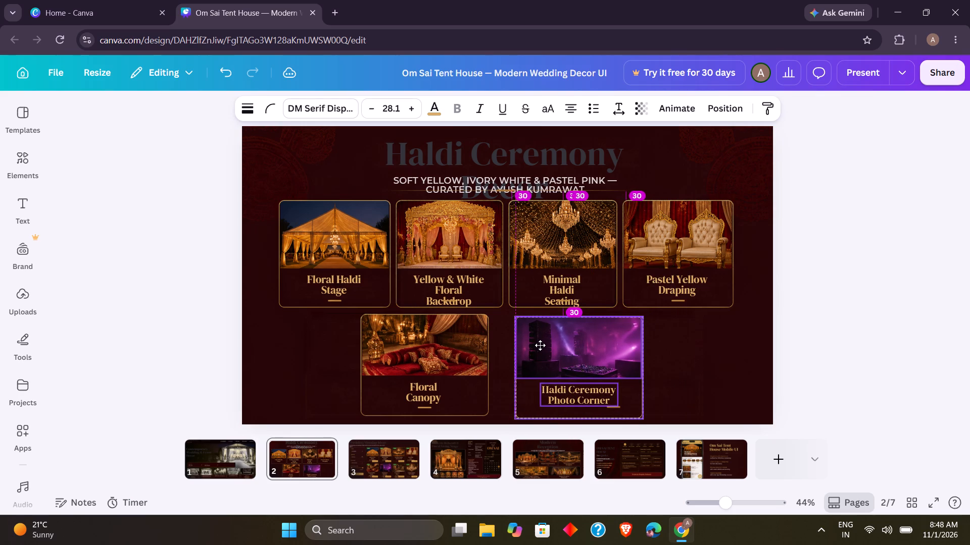
drag(540, 345, 543, 345)
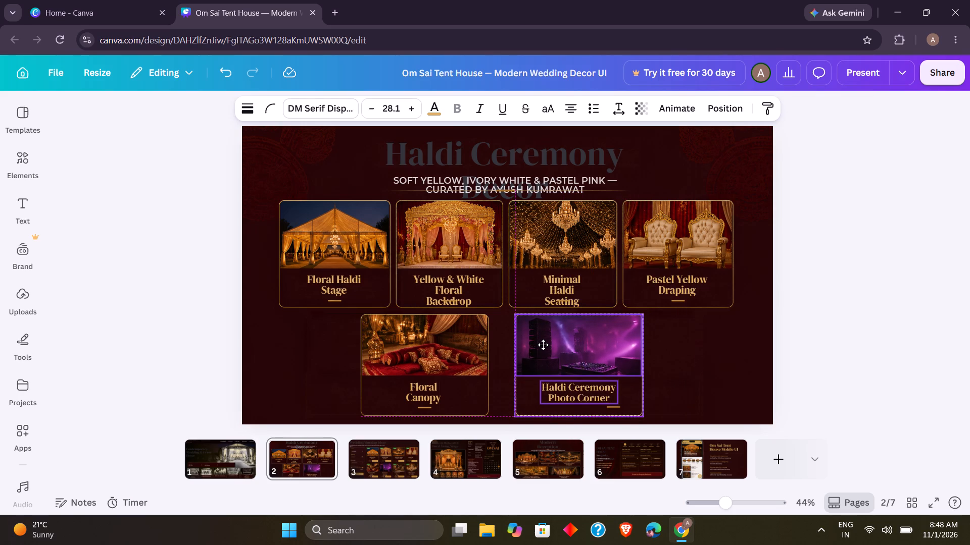
drag(543, 345, 539, 346)
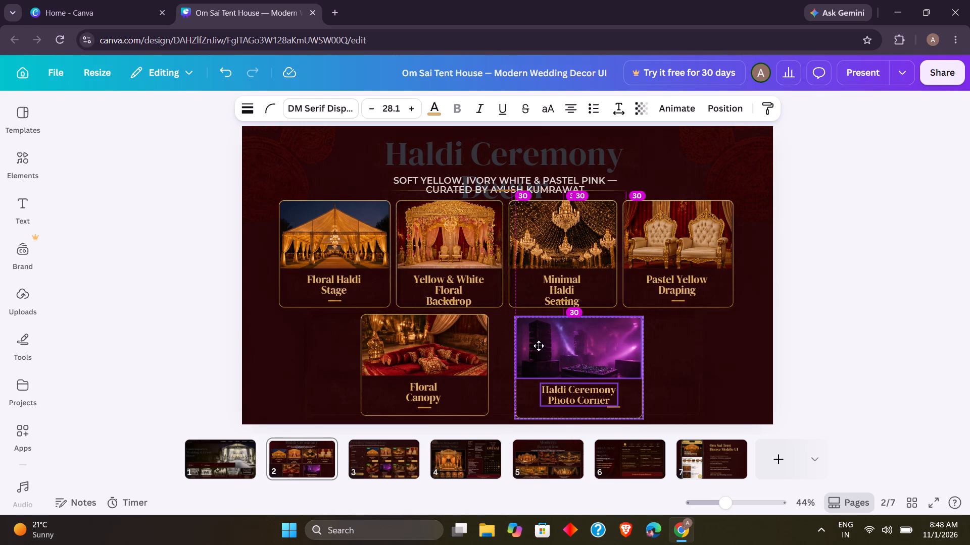
drag(539, 346, 538, 346)
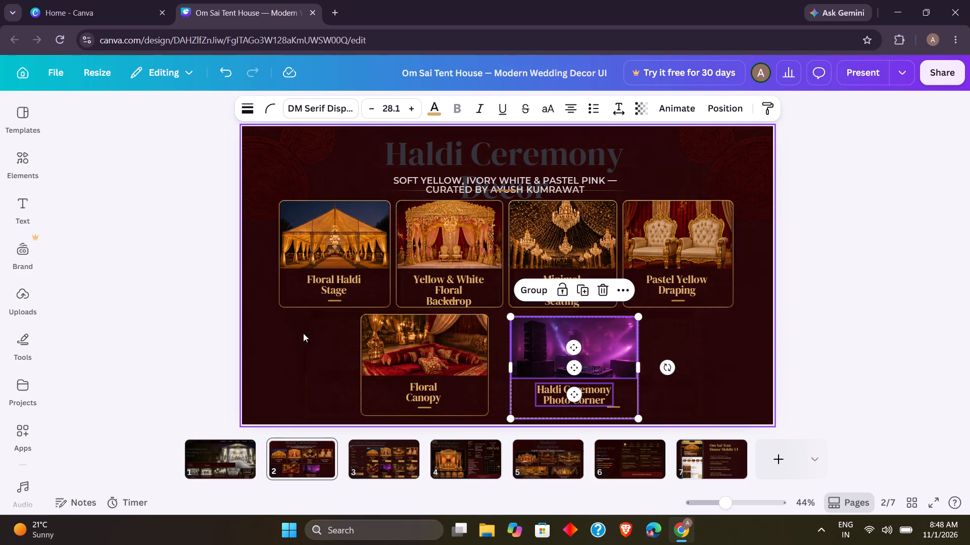
Move the complete Floral Canopy card beside the Haldi Ceremony Photo Corner card, level with it and separated by a small gap.
drag(320, 327, 448, 414)
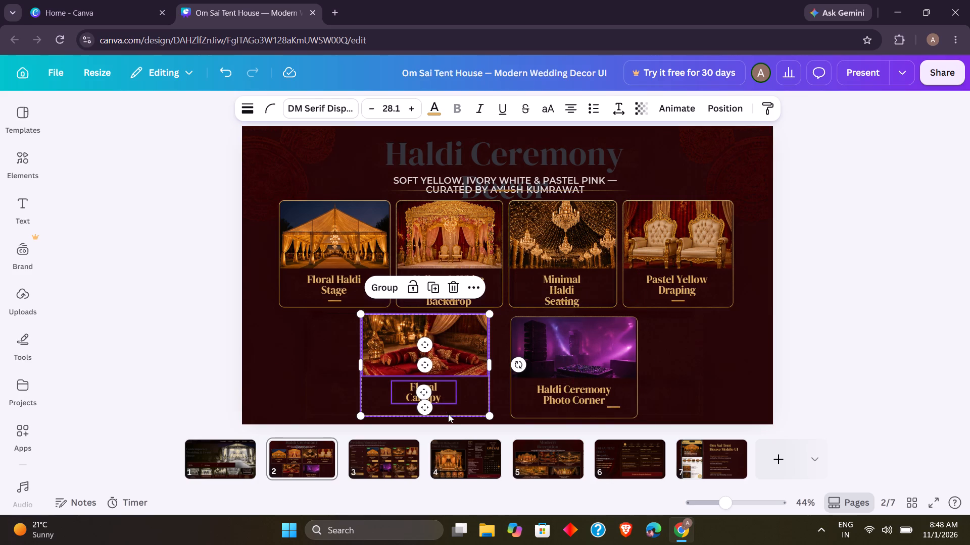
drag(456, 354, 471, 357)
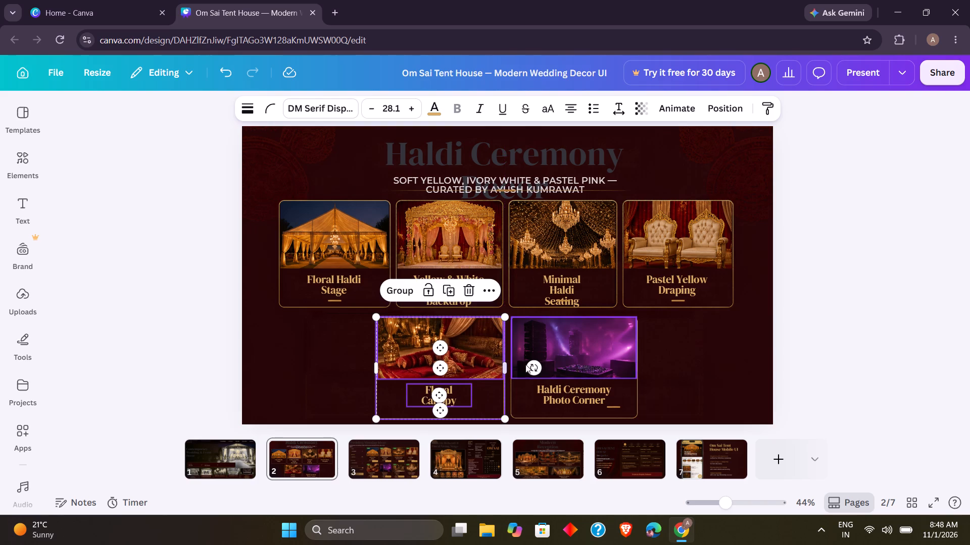
click(677, 354)
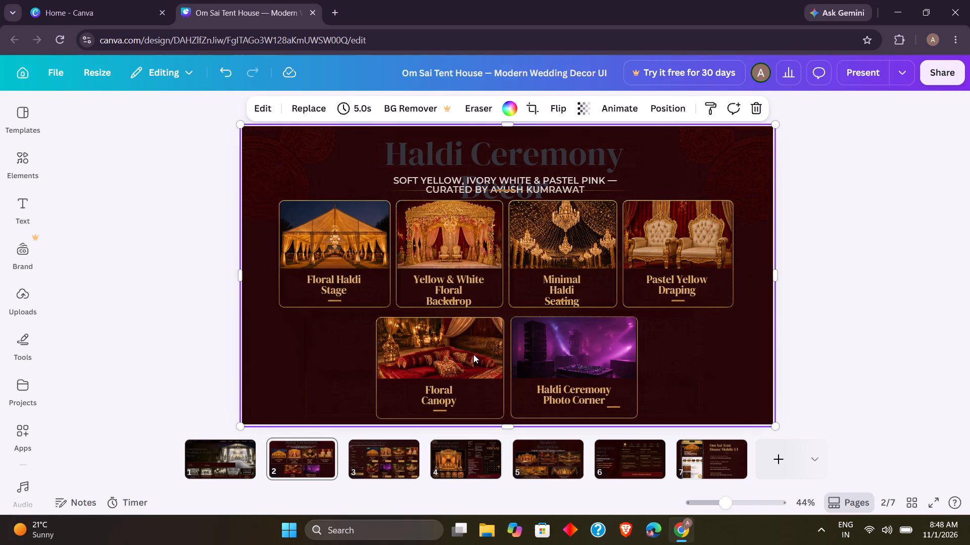
drag(324, 392, 469, 391)
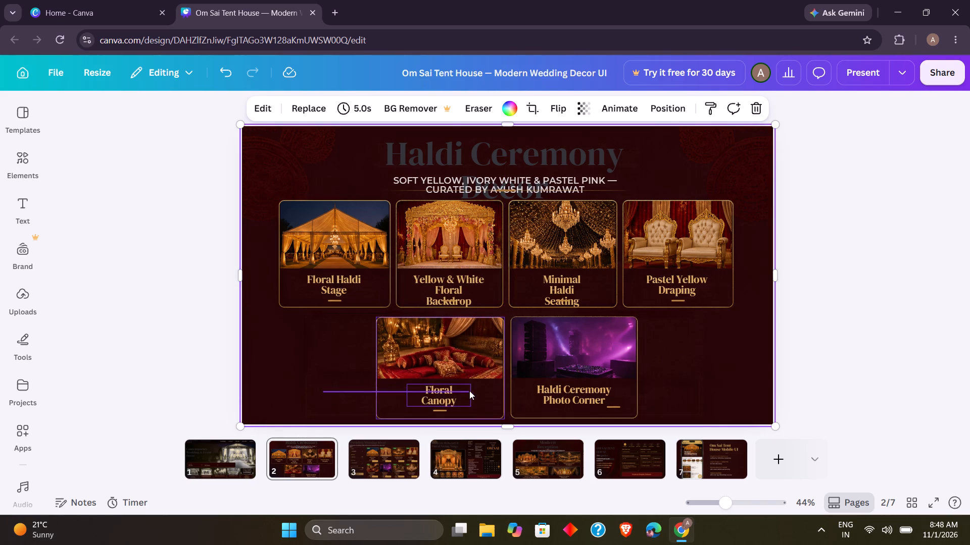
drag(469, 391, 272, 397)
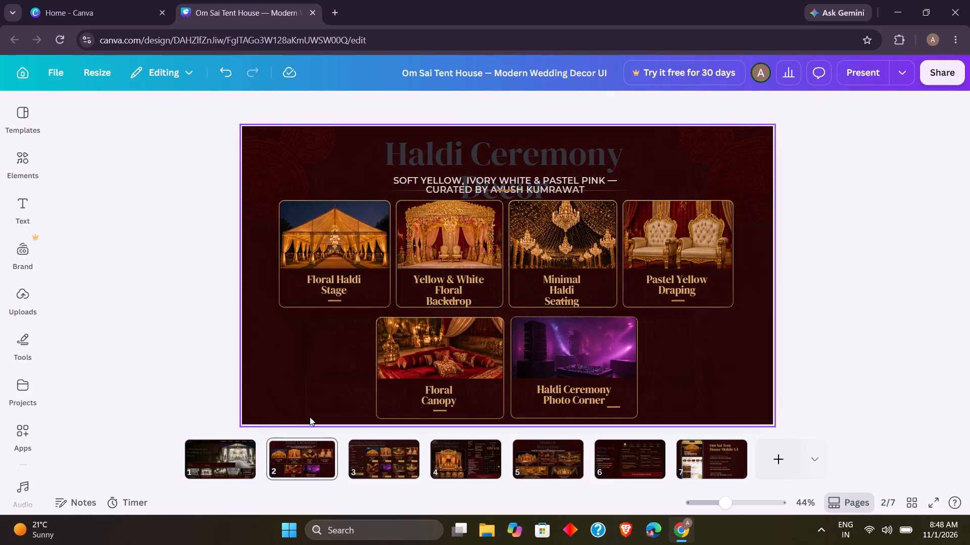
drag(310, 417, 446, 353)
click(446, 353)
click(459, 354)
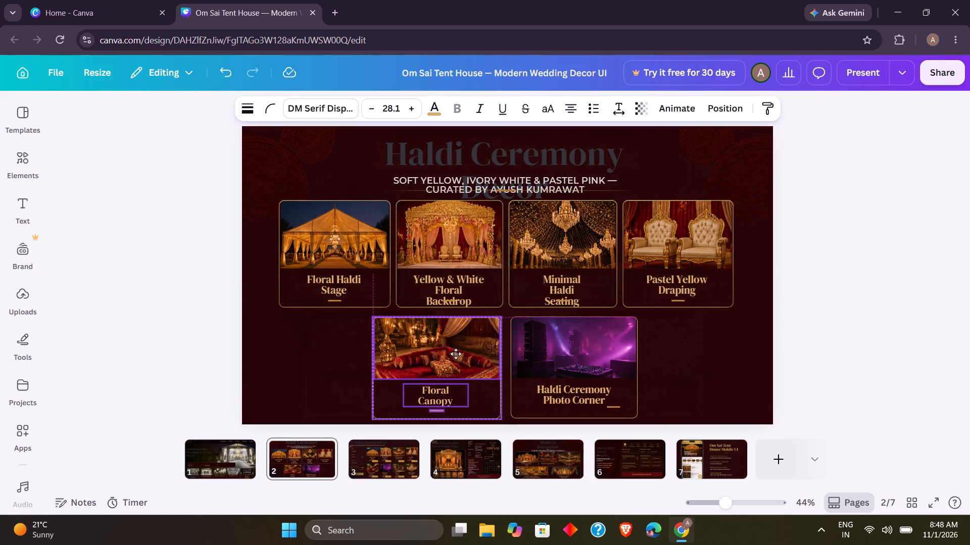
click(348, 334)
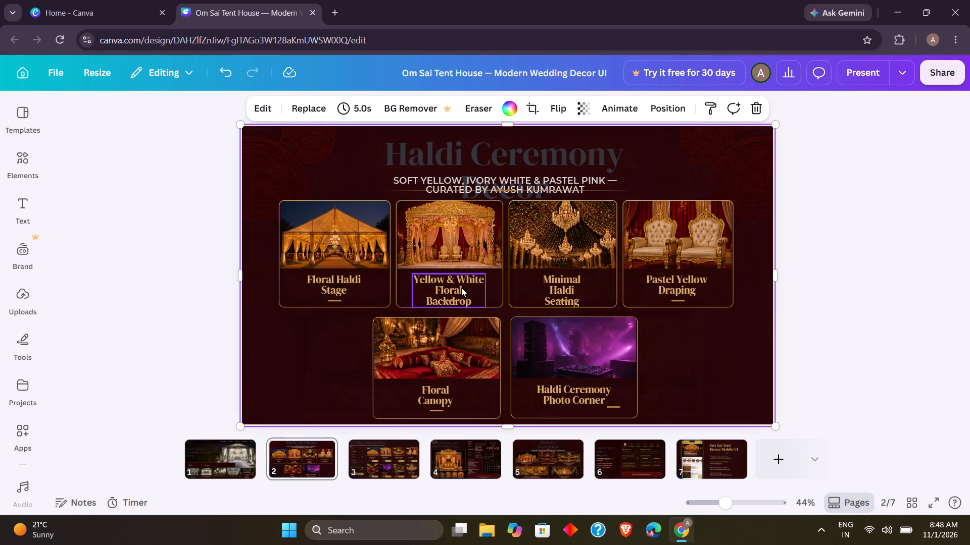
Move the Yellow & White Floral Backdrop title up and its gold accent line slightly down so they no longer overlap.
click(461, 288)
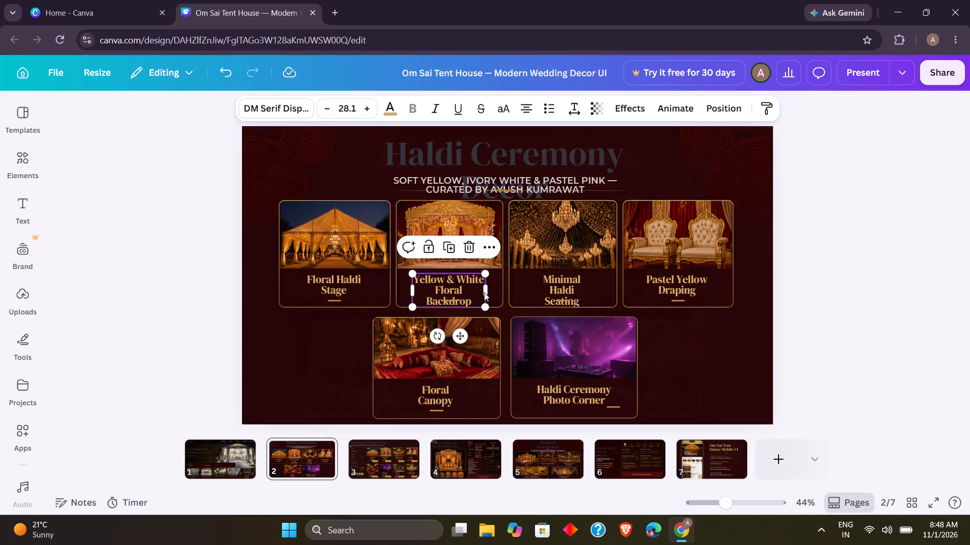
drag(466, 287, 467, 281)
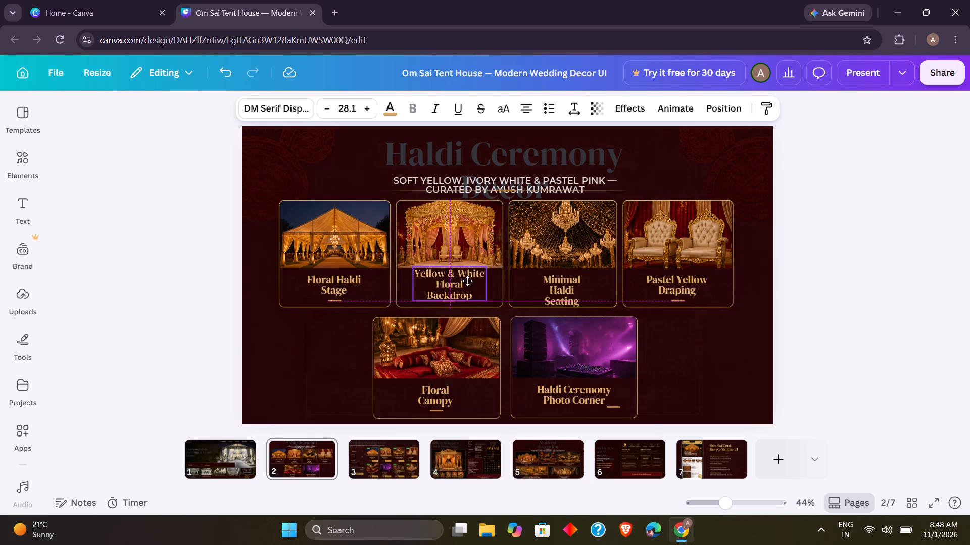
drag(467, 281, 465, 282)
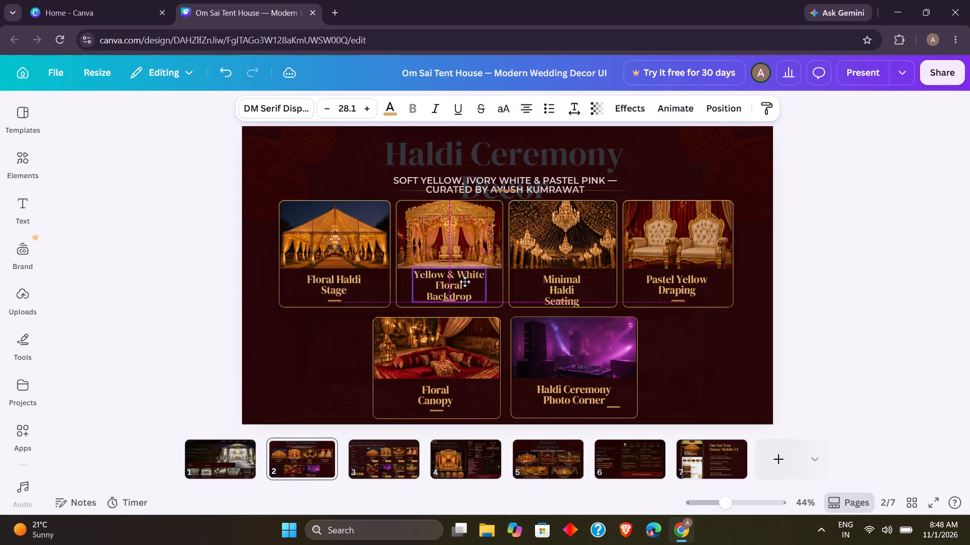
drag(465, 282, 466, 279)
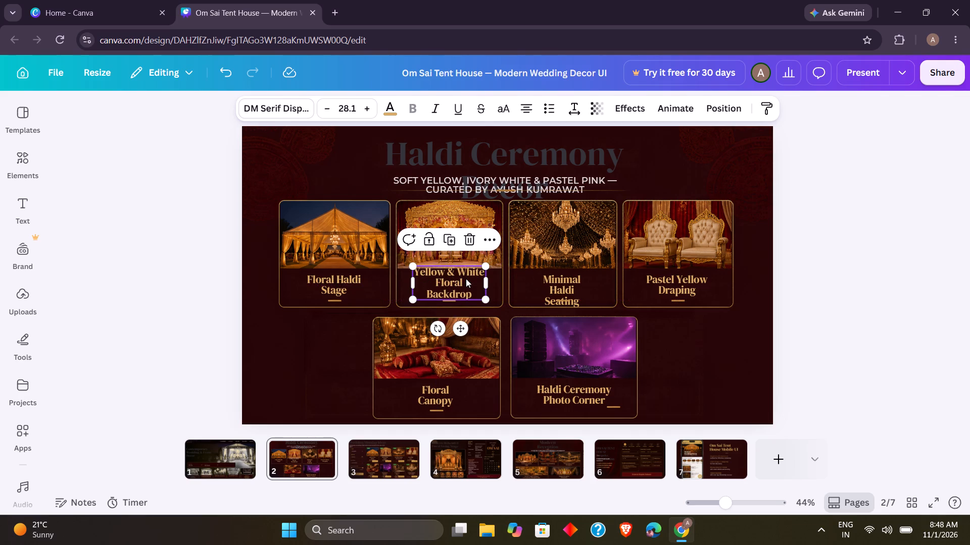
click(449, 300)
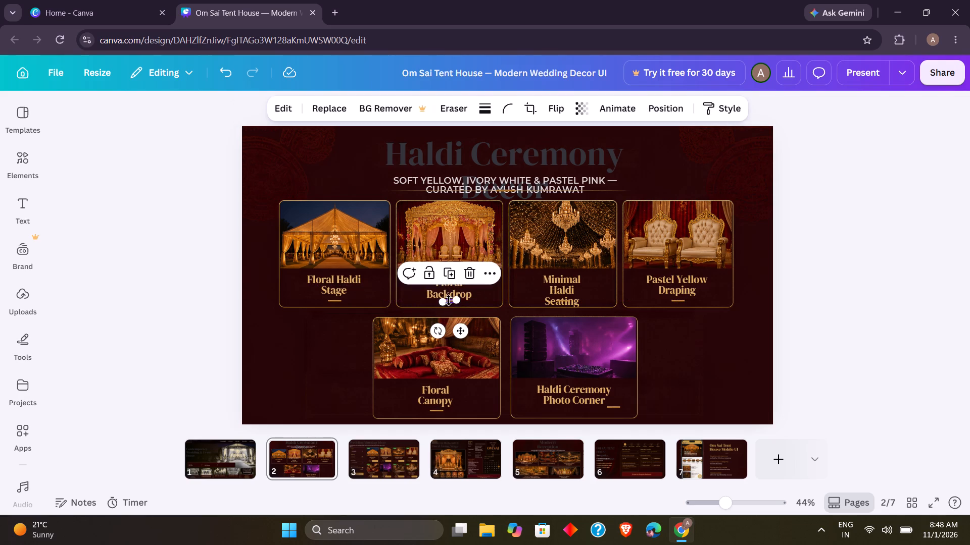
click(459, 328)
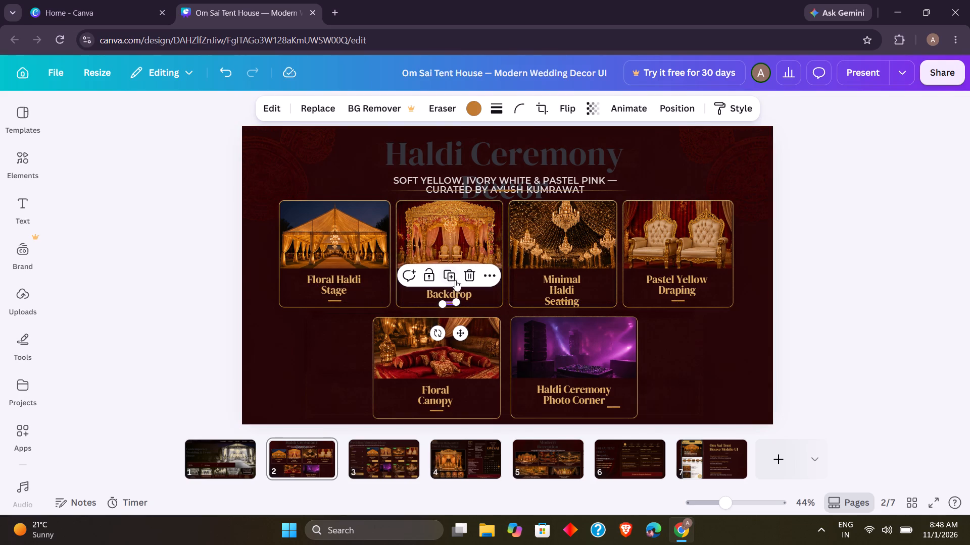
Remove "Yellow & White" from the second card's title, leaving "Floral Backdrop".
click(457, 289)
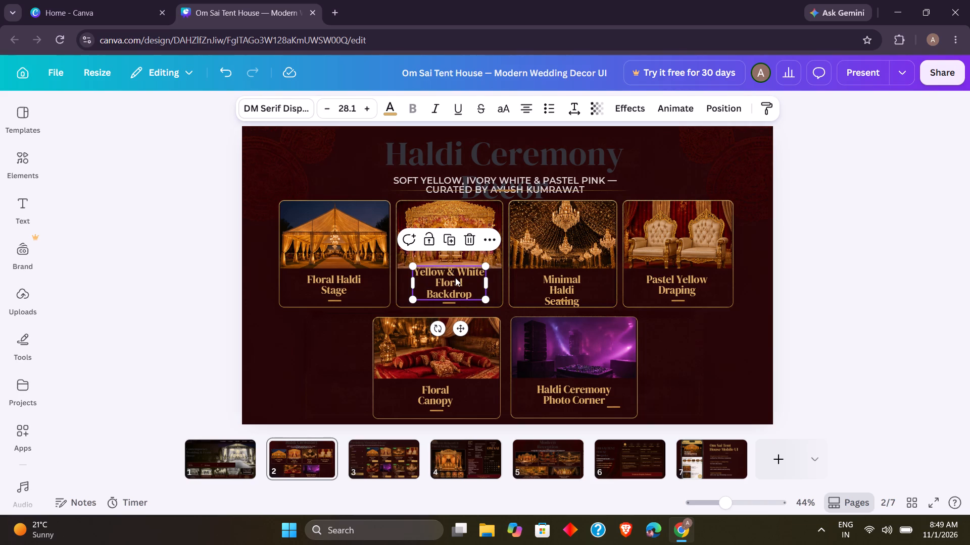
click(455, 278)
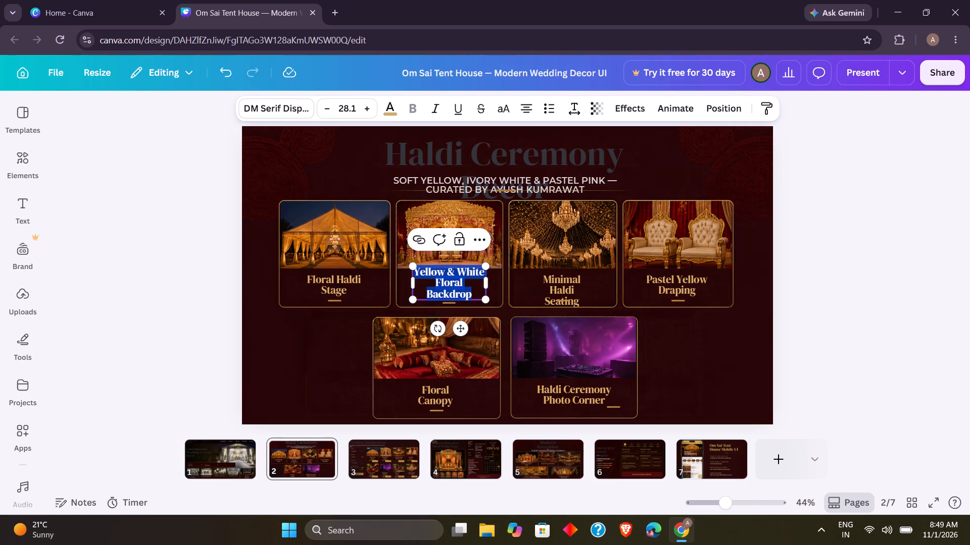
click(482, 276)
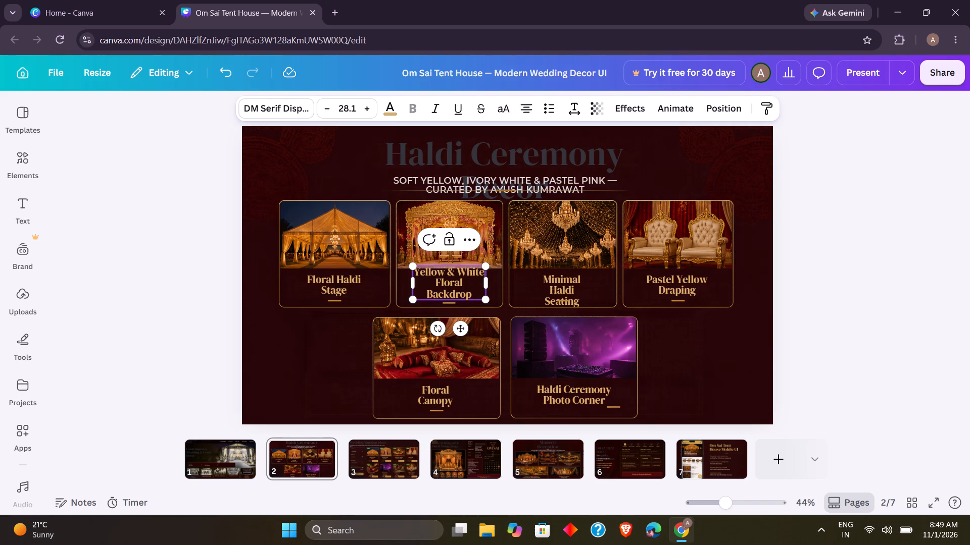
drag(484, 275, 410, 275)
key(BackSpace)
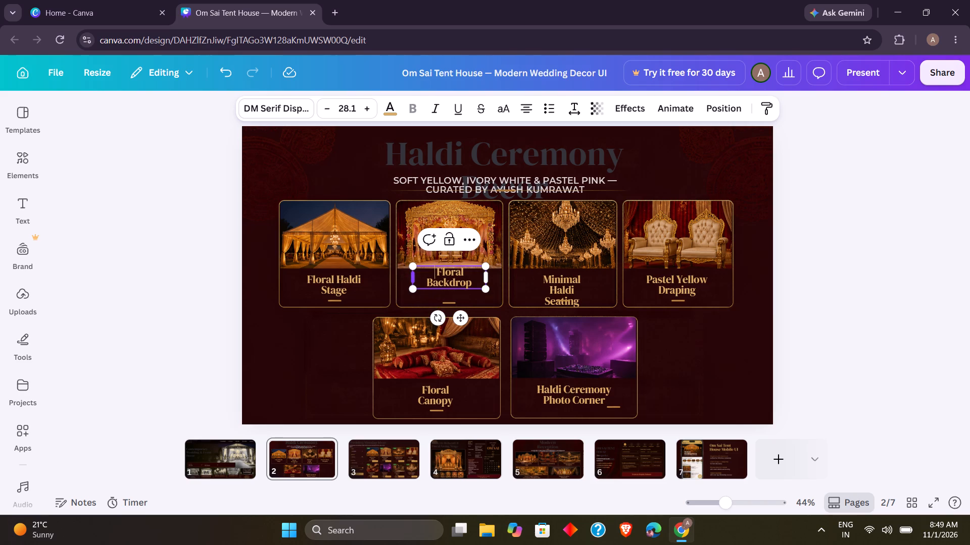
Move the Floral Backdrop title down into the space between the card's photo and its gold accent line.
drag(460, 320, 460, 325)
drag(460, 325, 460, 328)
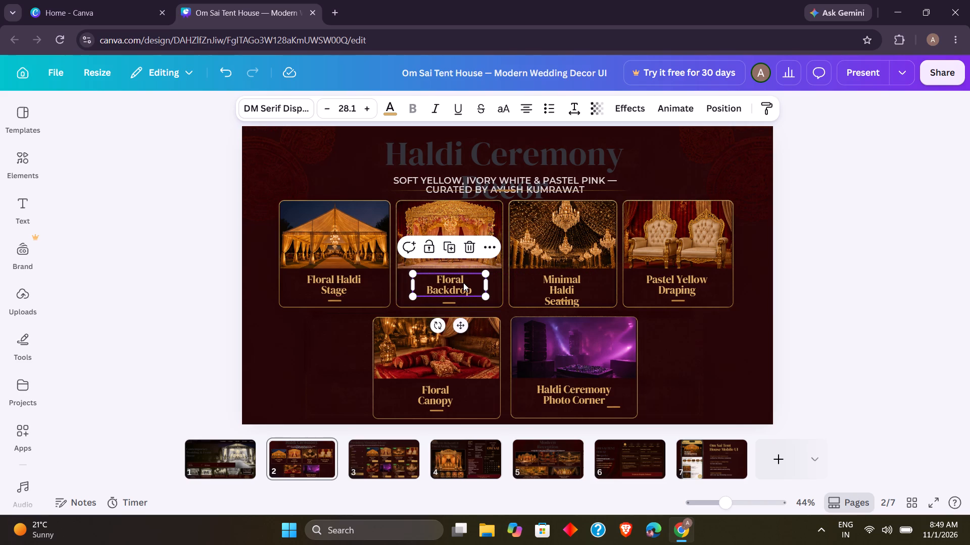
click(462, 326)
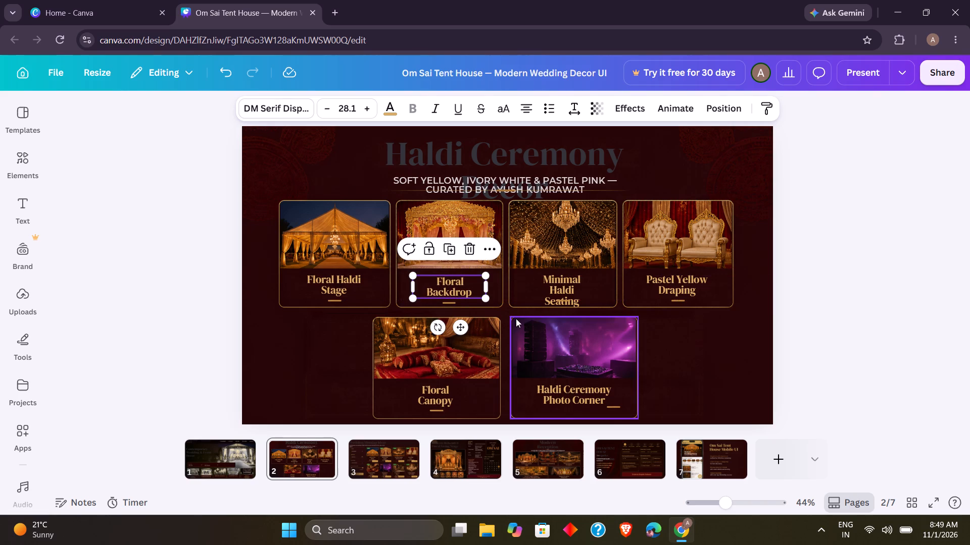
click(504, 308)
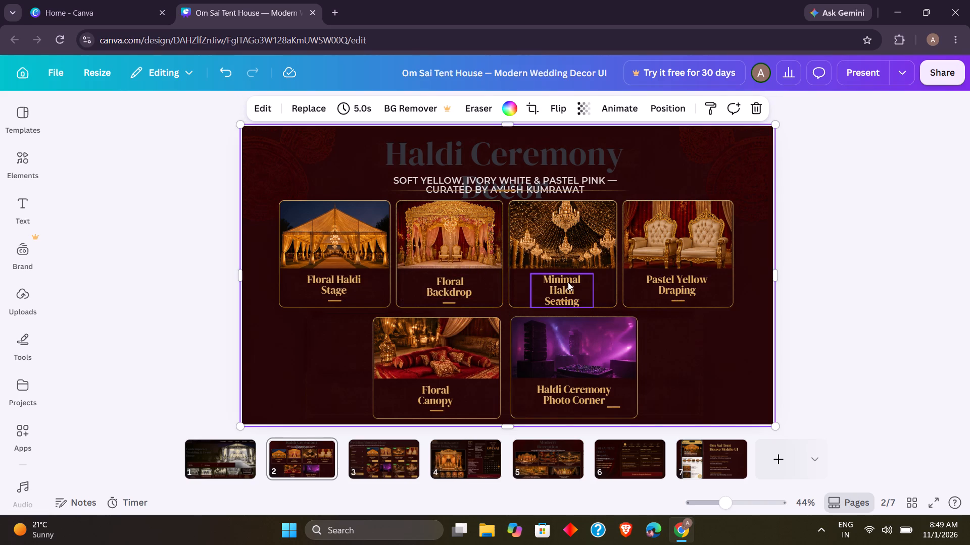
Widen the Minimal Haldi Seating title to fit on two lines and place it centred above the card's gold accent line.
click(569, 287)
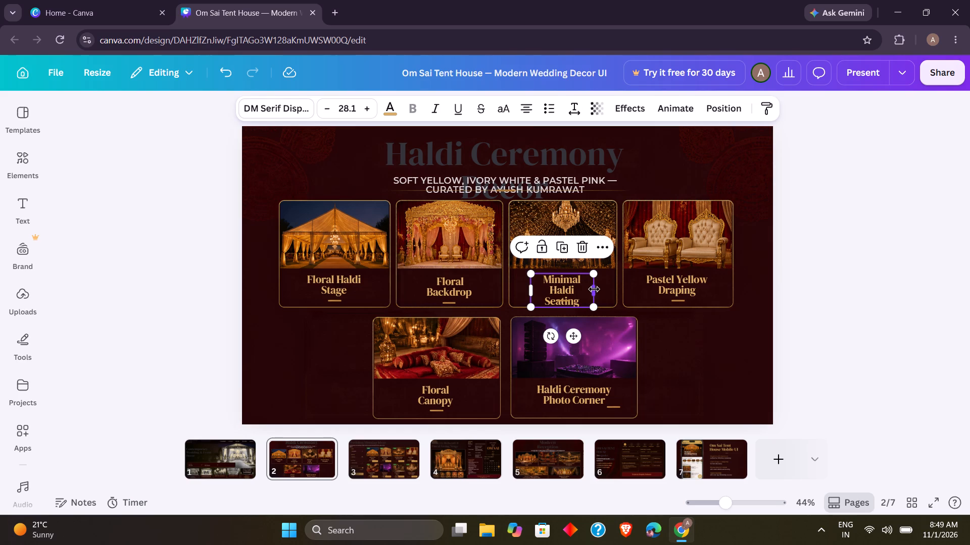
drag(594, 289, 602, 289)
click(574, 327)
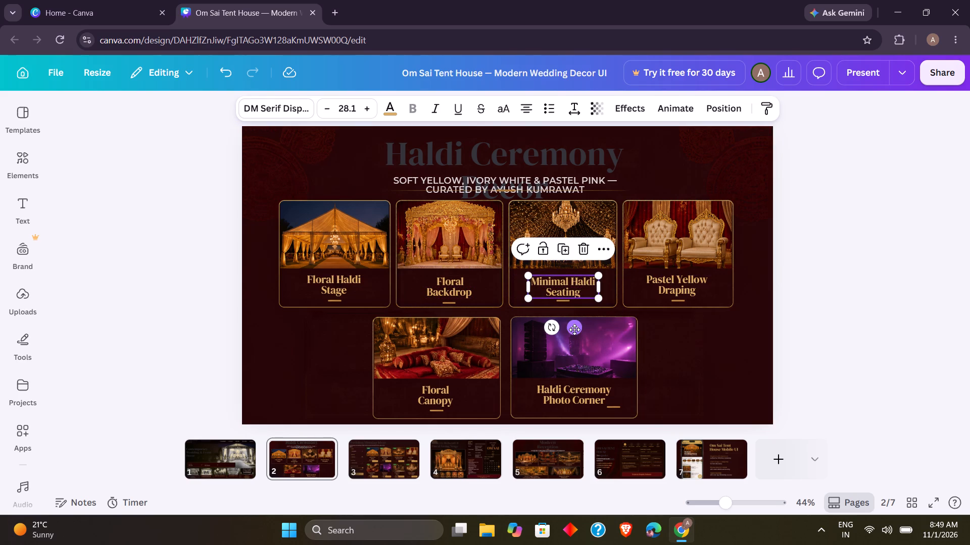
click(689, 343)
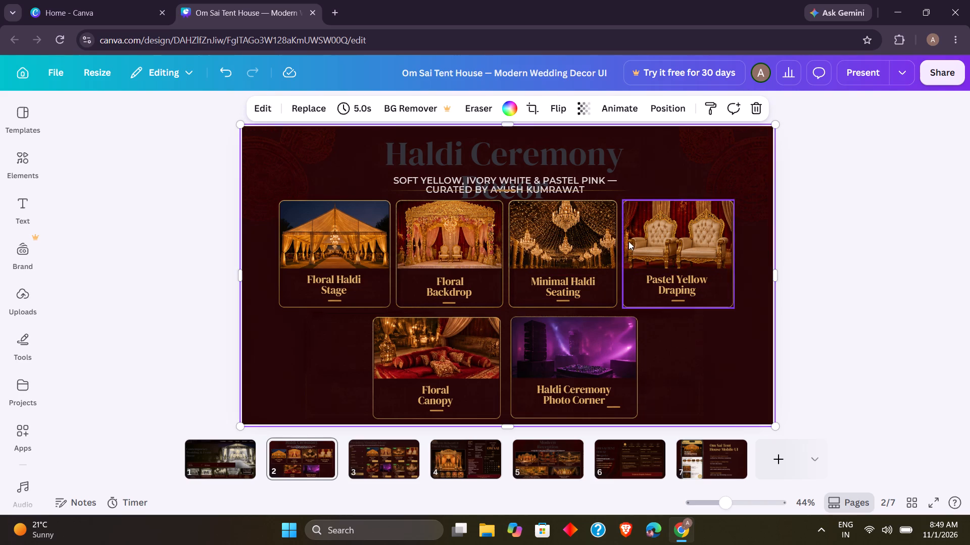
Move the "Soft Yellow, Ivory White & Pastel Pink" subtitle slightly higher, between the two lines of the Haldi Ceremony Decor heading.
drag(537, 186, 534, 163)
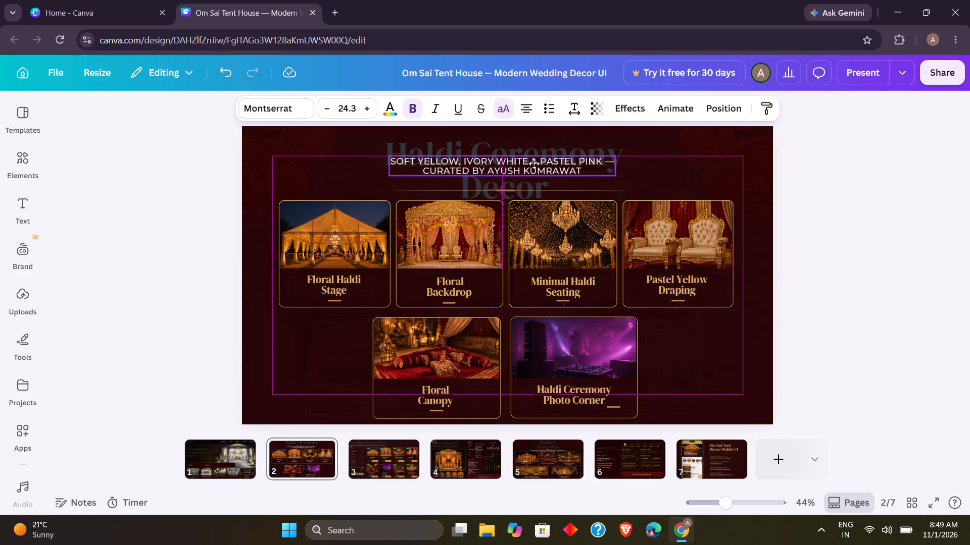
drag(534, 163, 541, 172)
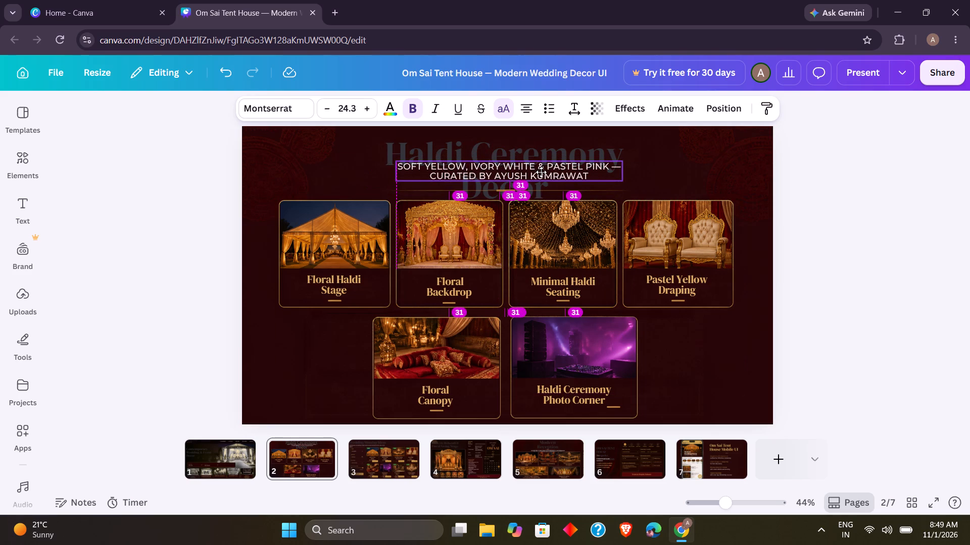
drag(541, 172, 536, 181)
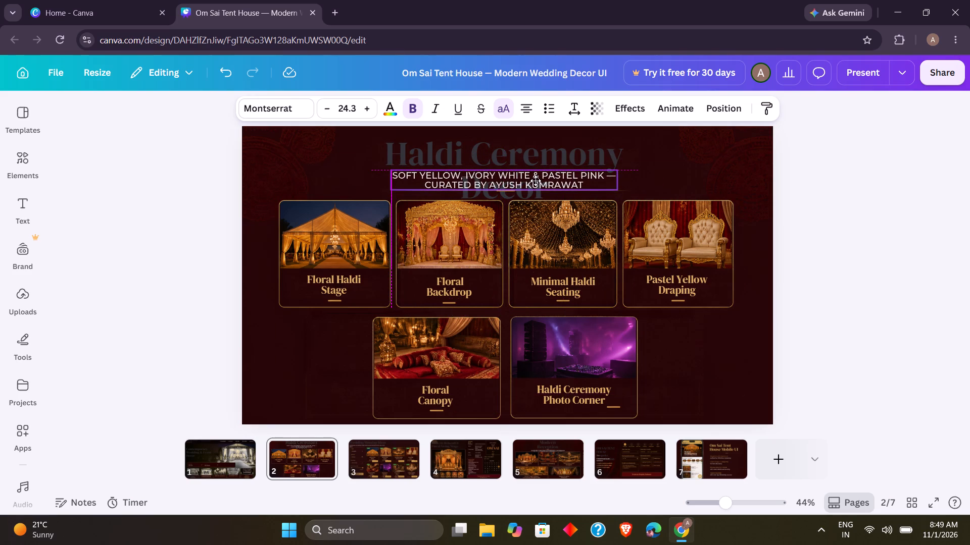
drag(536, 181, 536, 181)
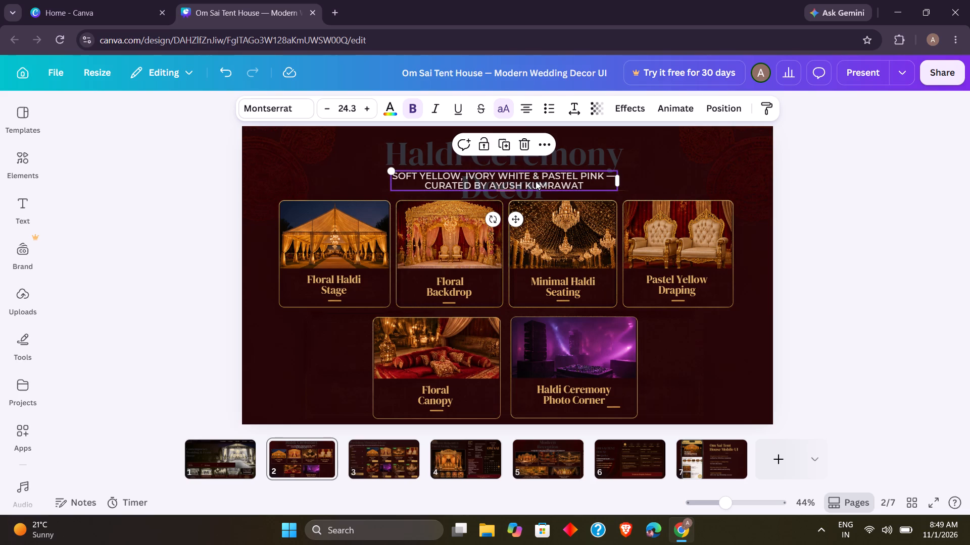
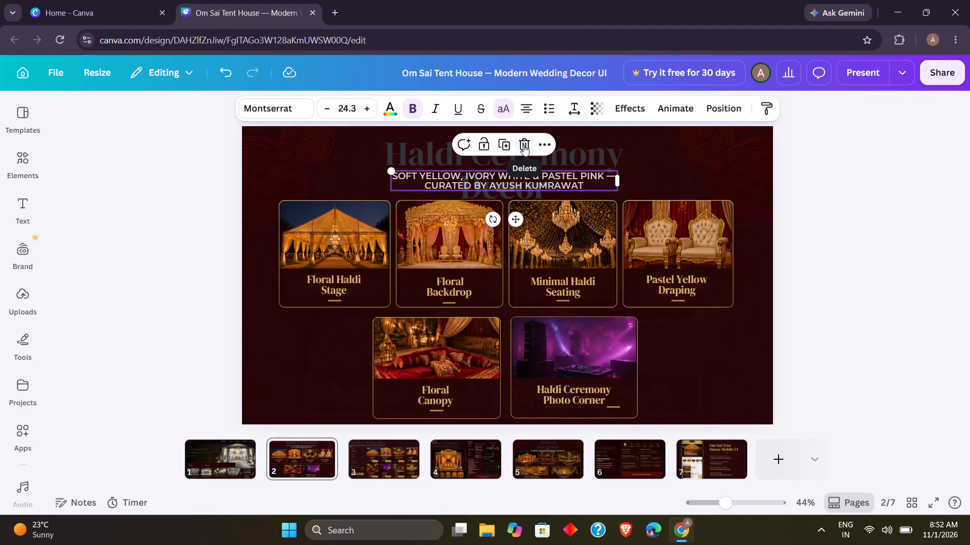
Delete the "Soft Yellow, Ivory White & Pastel Pink" subtitle overlapping the Haldi Ceremony Decor heading.
click(523, 145)
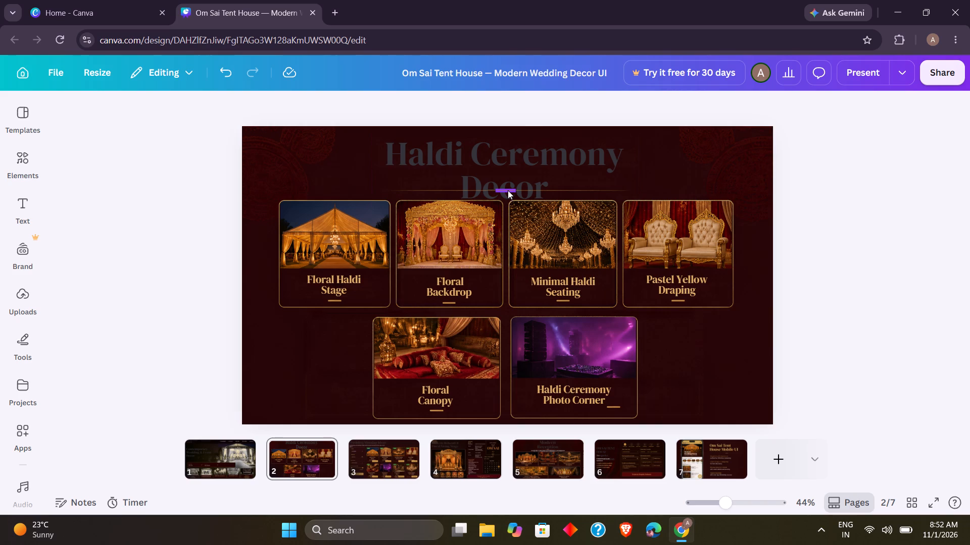
Move the Haldi Ceremony Decor heading up so its second line sits just above the gold divider.
drag(508, 159, 508, 150)
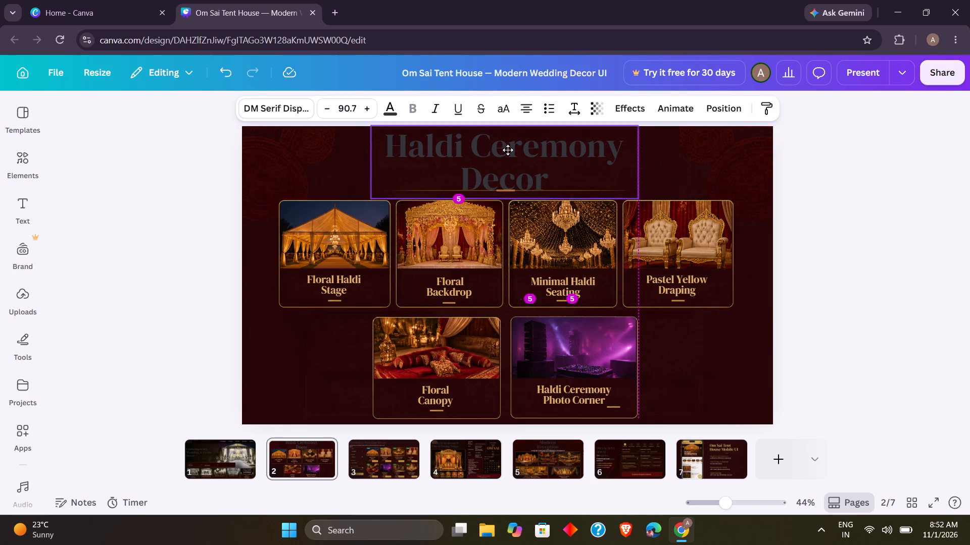
drag(508, 150, 511, 149)
click(303, 161)
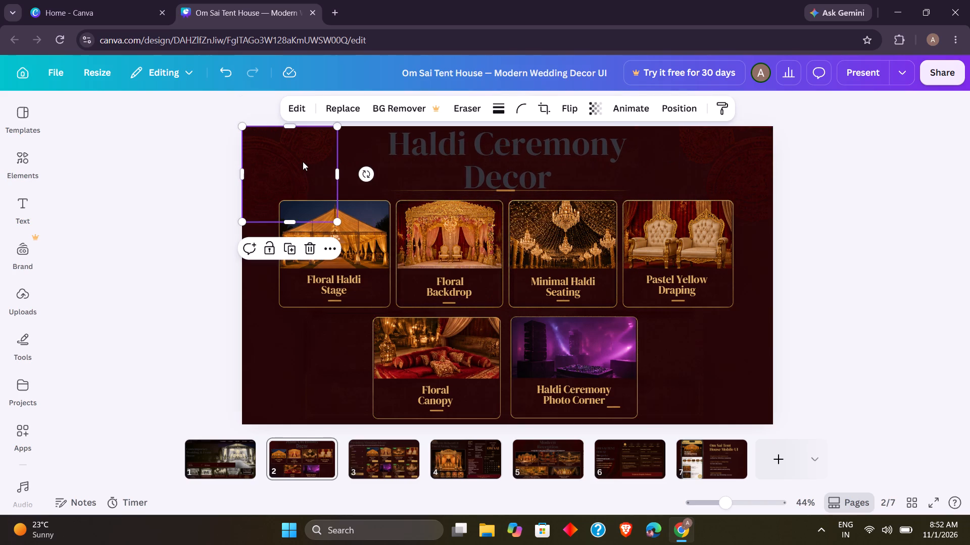
click(692, 176)
click(693, 384)
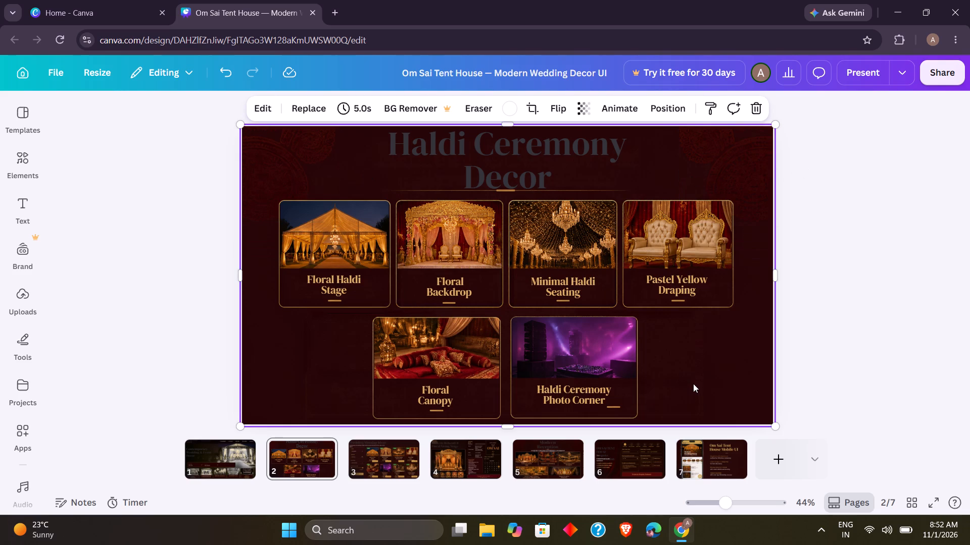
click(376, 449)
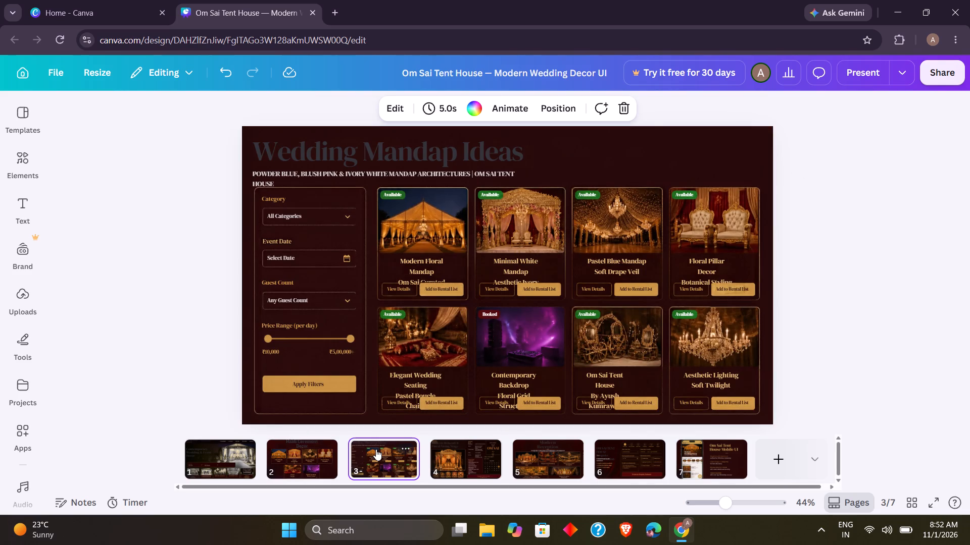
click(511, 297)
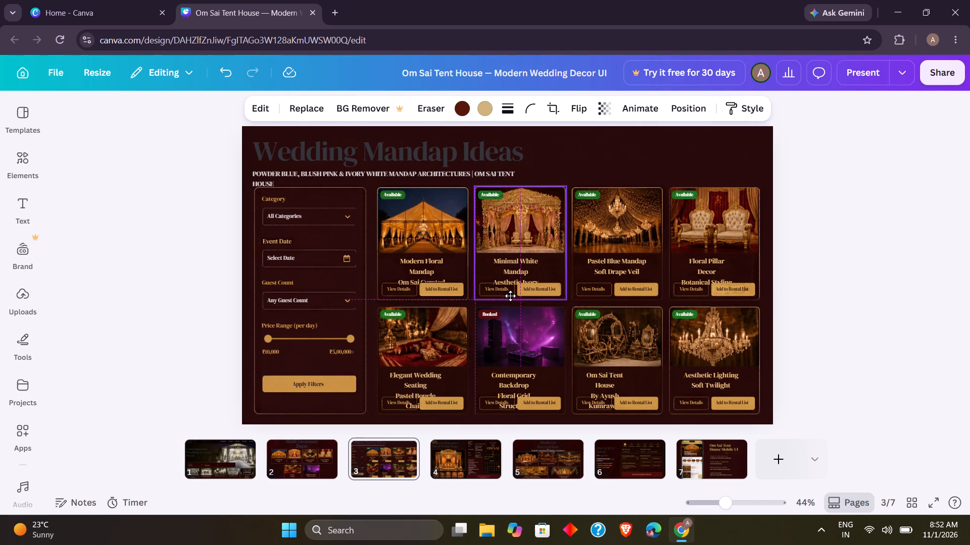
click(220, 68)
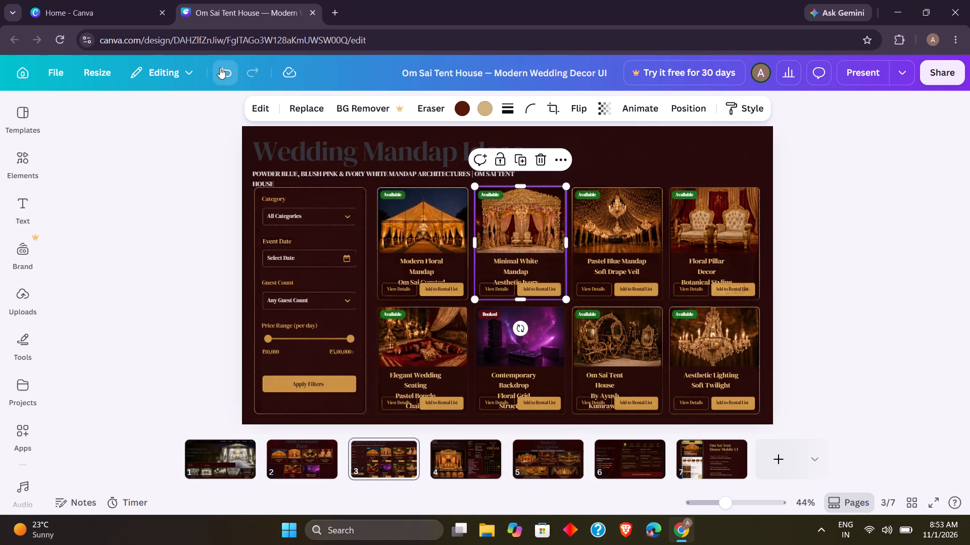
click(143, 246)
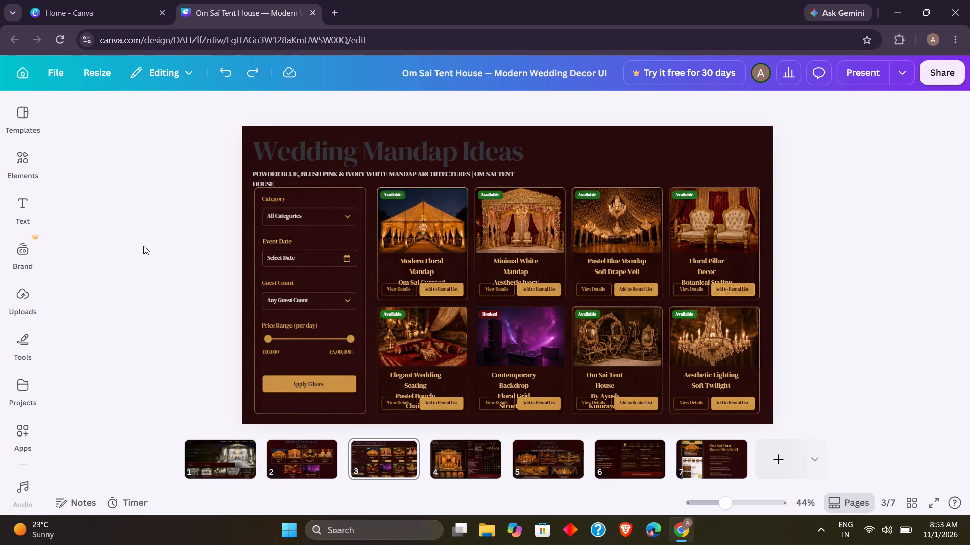
On page 7, move the phone mockup's "Modern Wedding Decor" title up so it clears the gold byline.
click(690, 461)
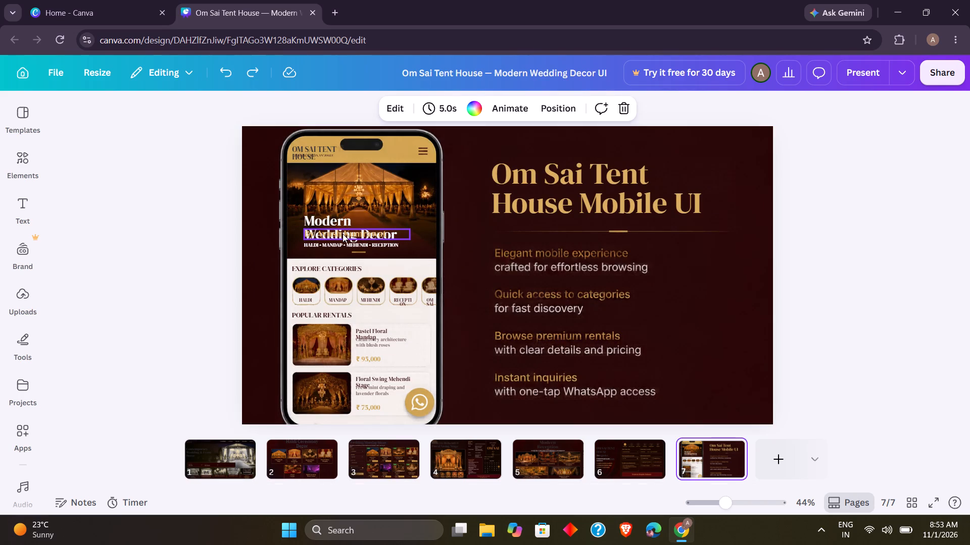
drag(343, 224, 345, 204)
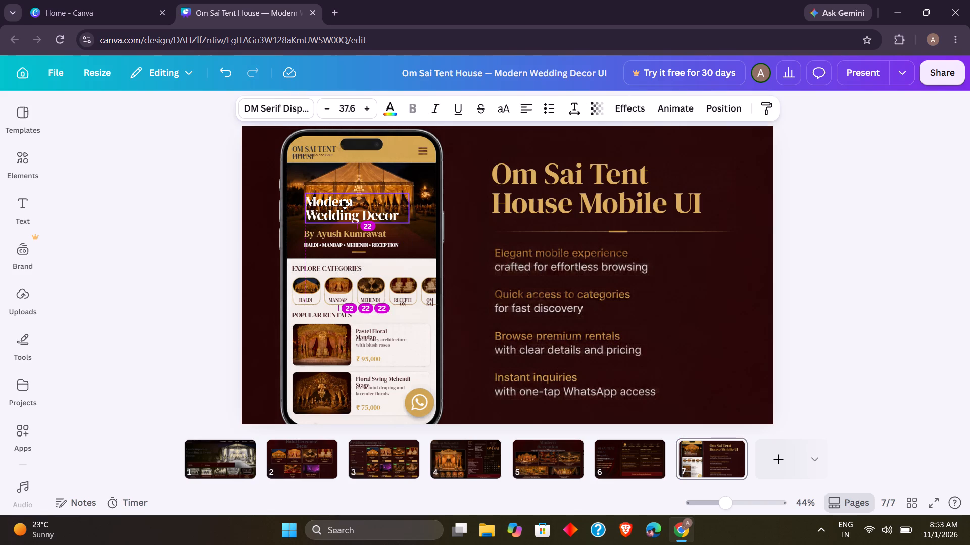
drag(345, 204, 343, 209)
click(226, 230)
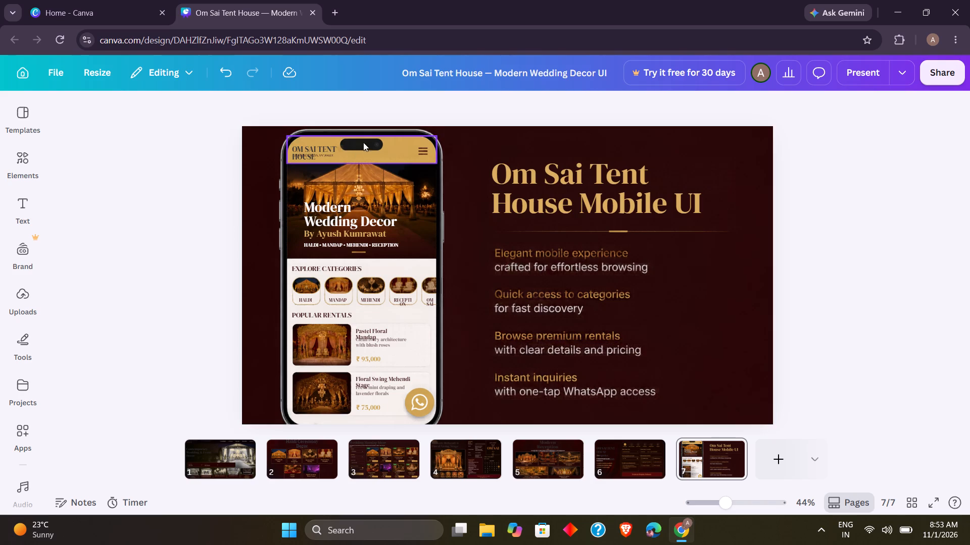
Delete the tiny tagline overlapping the "OM SAI TENT HOUSE" brand name in the phone mockup's header.
drag(329, 153, 332, 169)
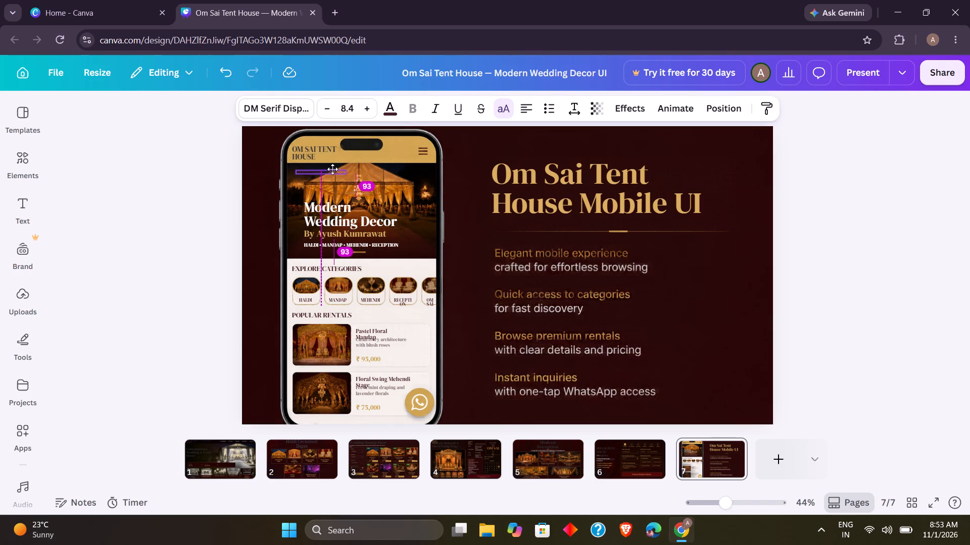
drag(332, 169, 356, 153)
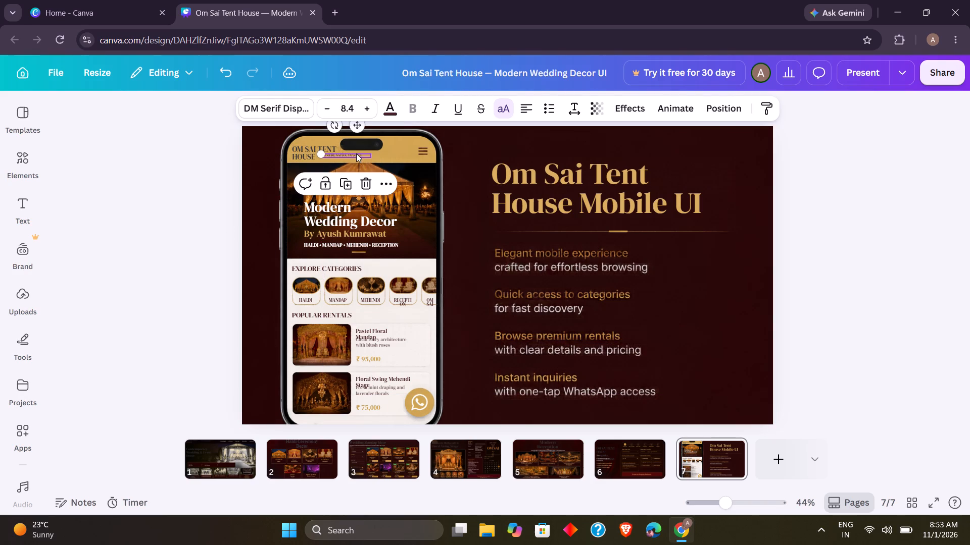
click(364, 184)
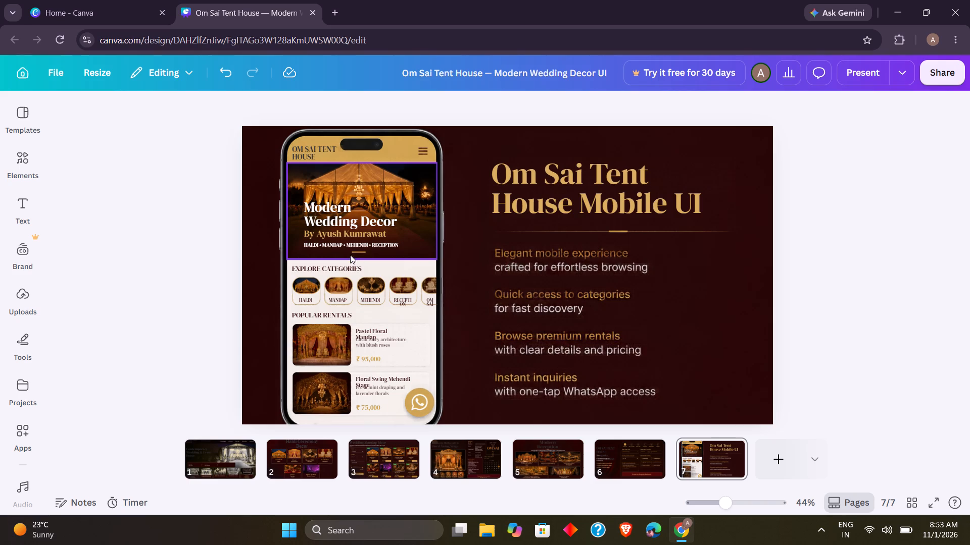
click(315, 295)
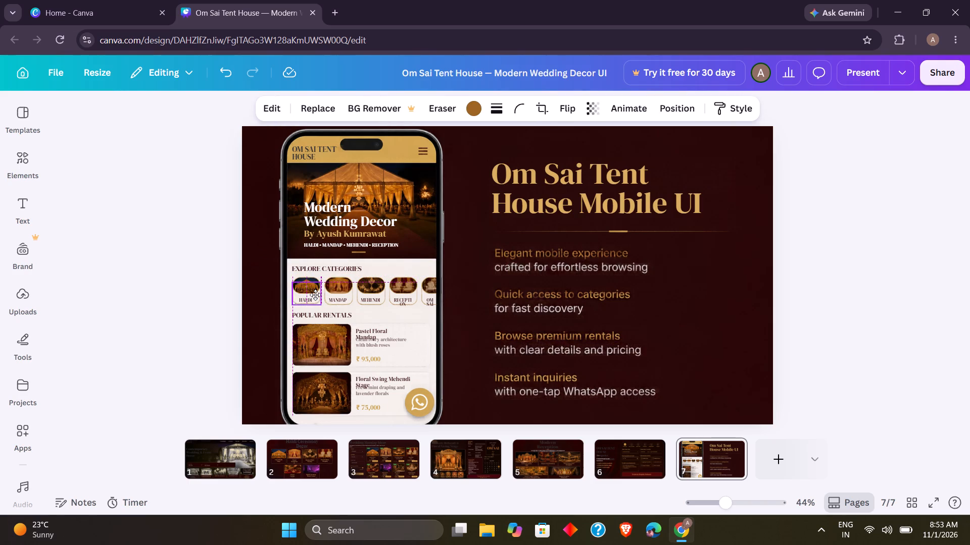
click(234, 285)
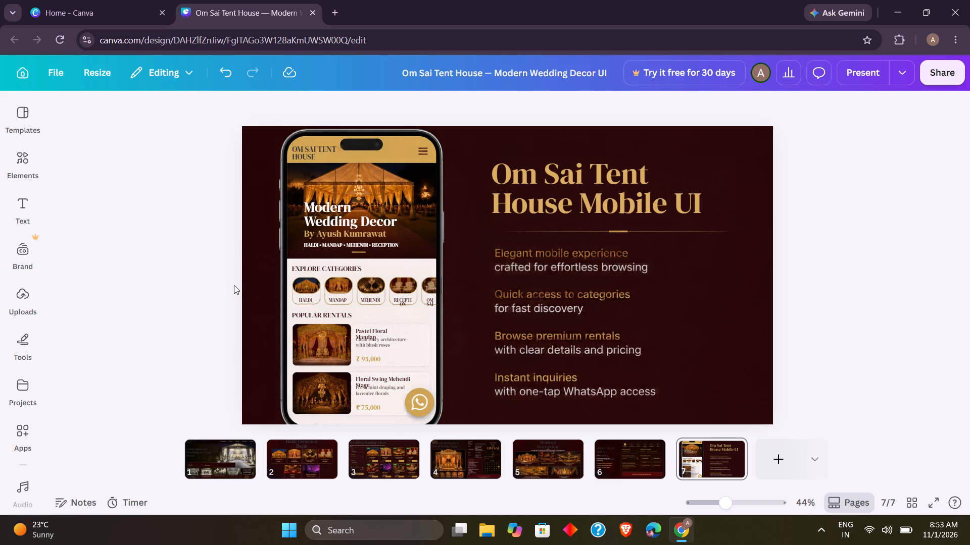
Nudge the Pastel Floral Mandap and Floral Swing Mehendi Stage rental titles up clear of their descriptions.
click(372, 329)
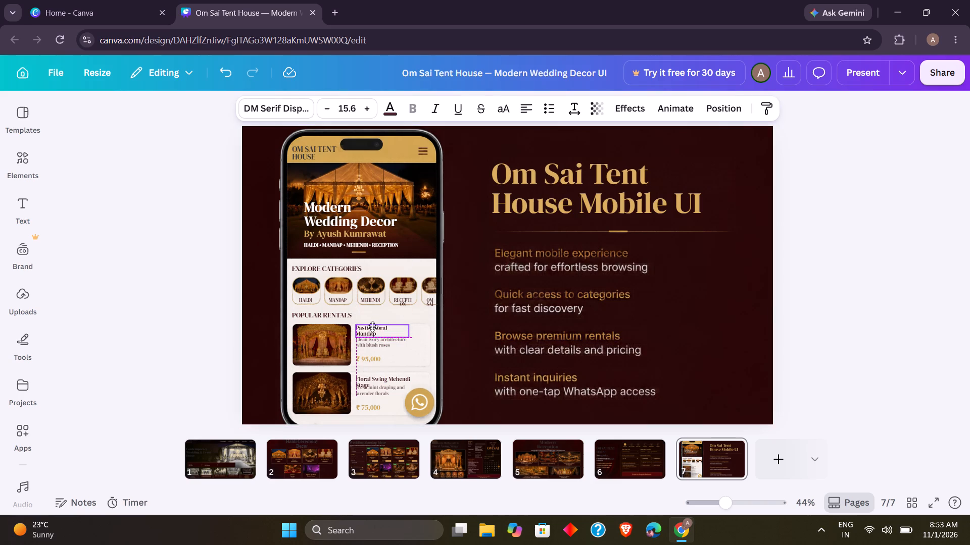
click(373, 381)
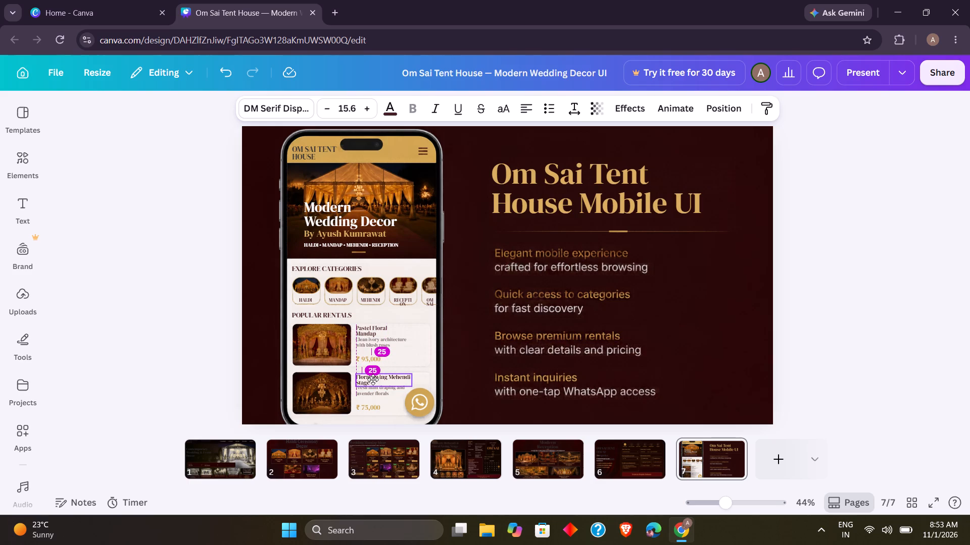
double_click(373, 380)
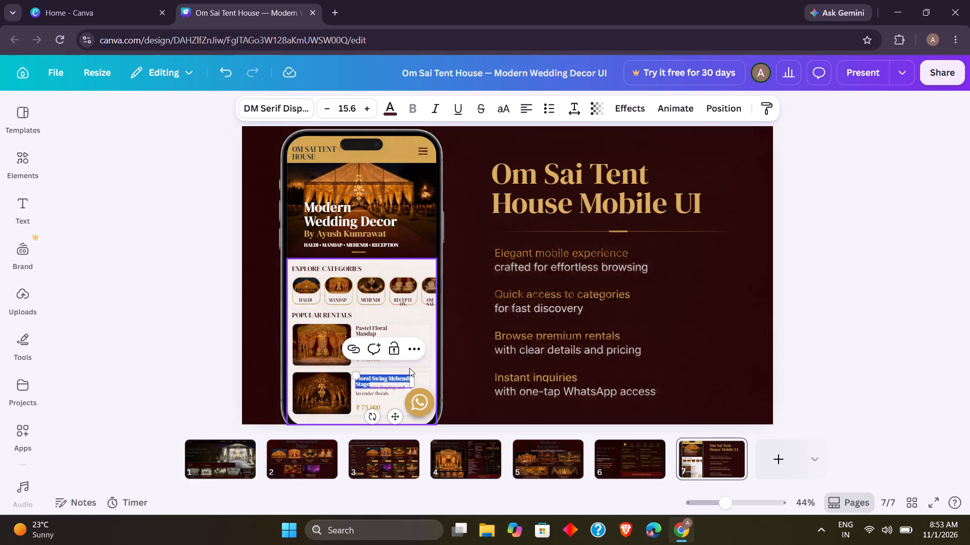
click(409, 368)
click(393, 377)
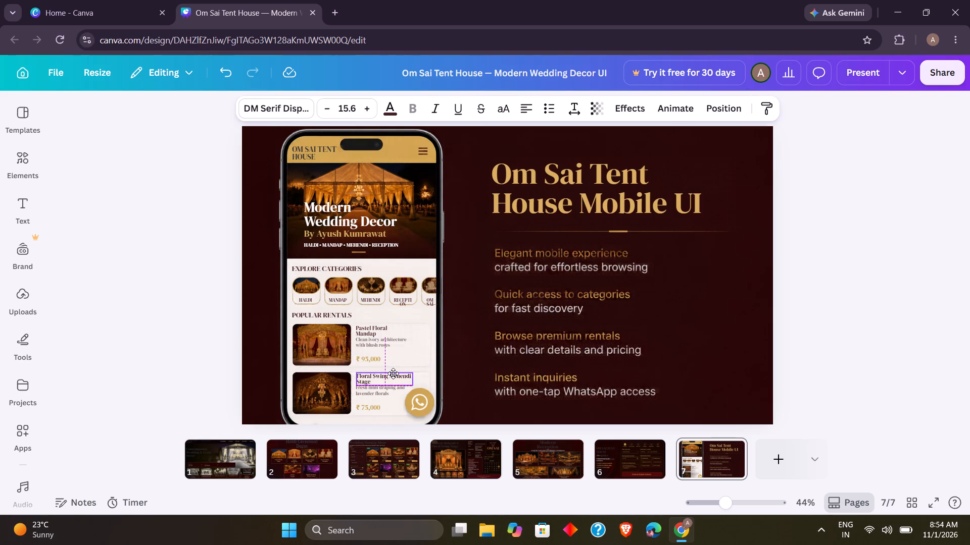
click(232, 359)
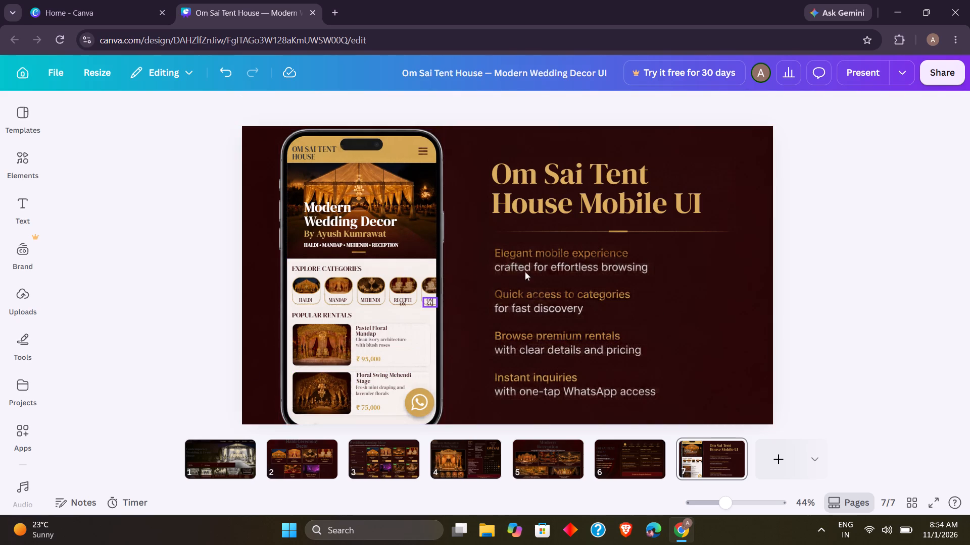
On page 6, move the "OM SAI TENT HOUSE Bespoke Consultation" heading up clear of the contact person text.
click(644, 467)
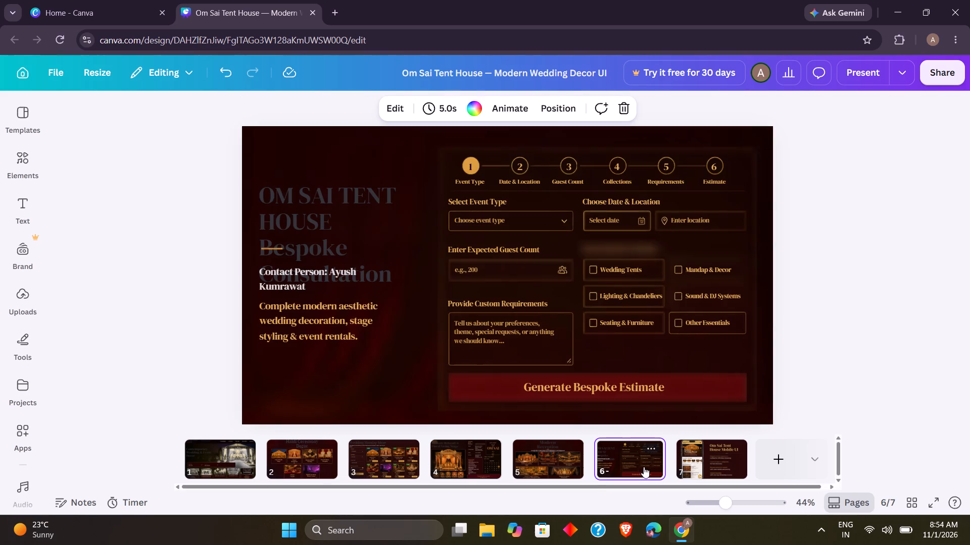
drag(302, 234, 300, 198)
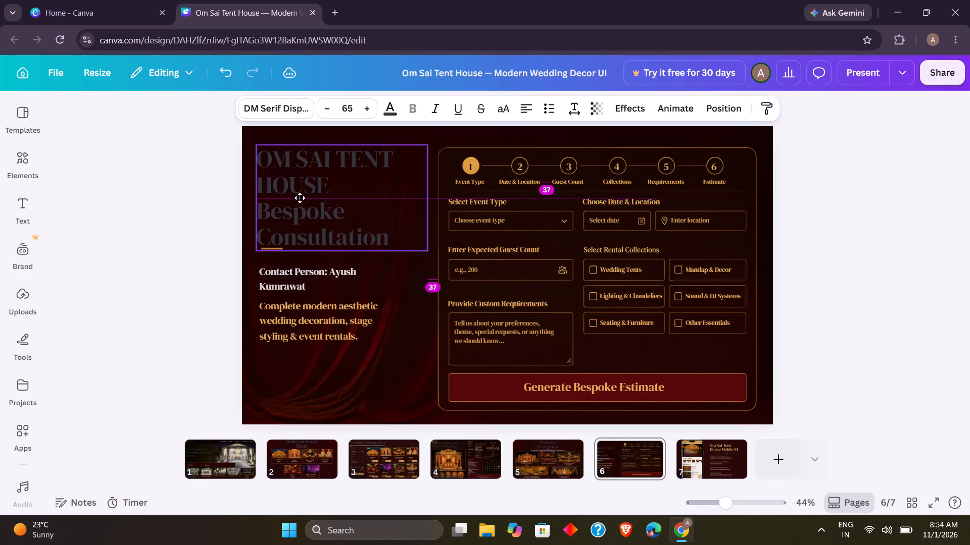
drag(300, 198, 298, 195)
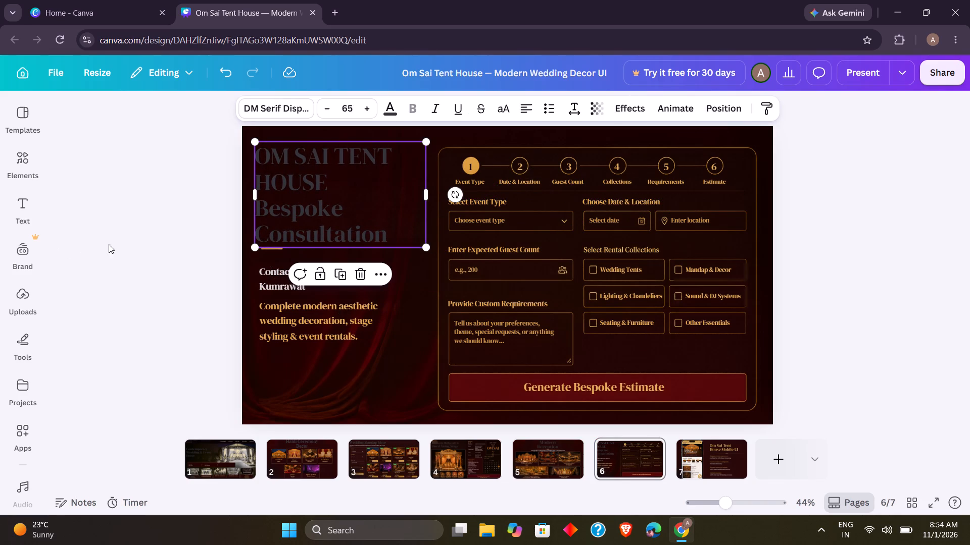
click(131, 247)
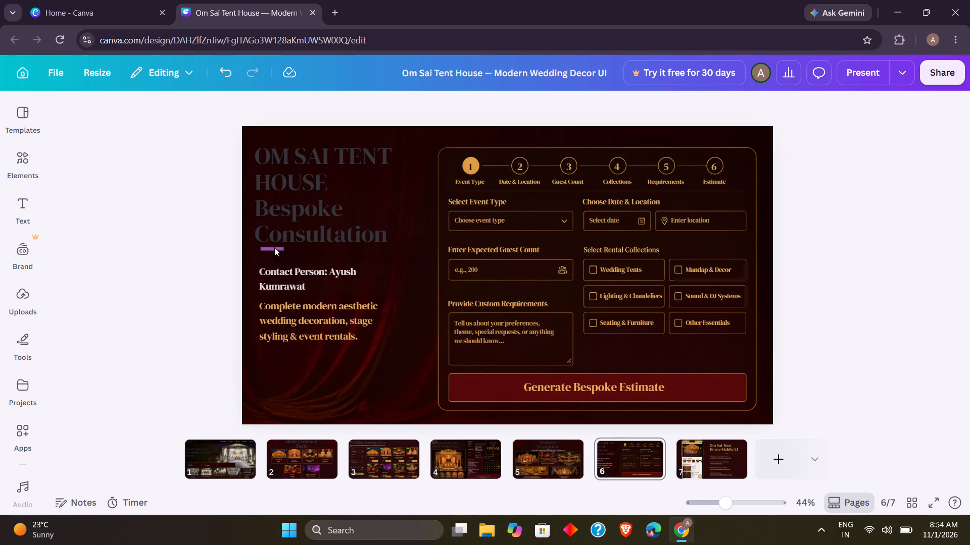
Move the short gold accent line down to just above the contact person text.
drag(274, 247, 275, 262)
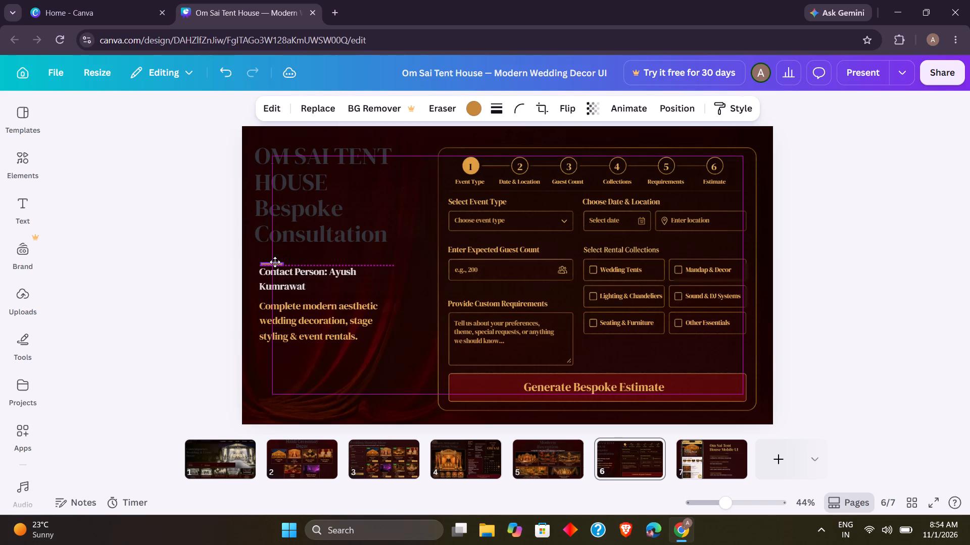
drag(275, 262, 273, 262)
Move the "OM SAI TENT HOUSE Bespoke Consultation" heading down to sit just above the gold accent line.
drag(297, 208, 297, 217)
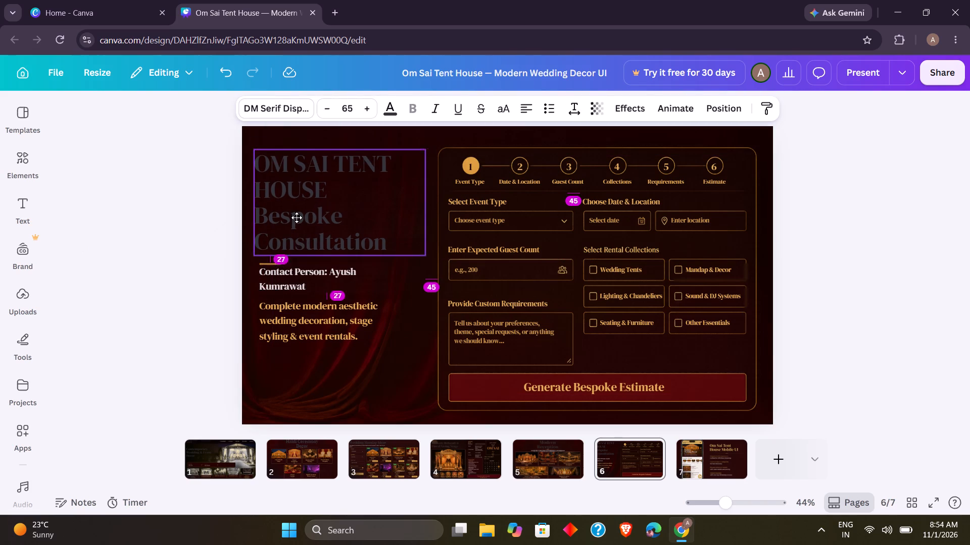
drag(297, 217, 297, 222)
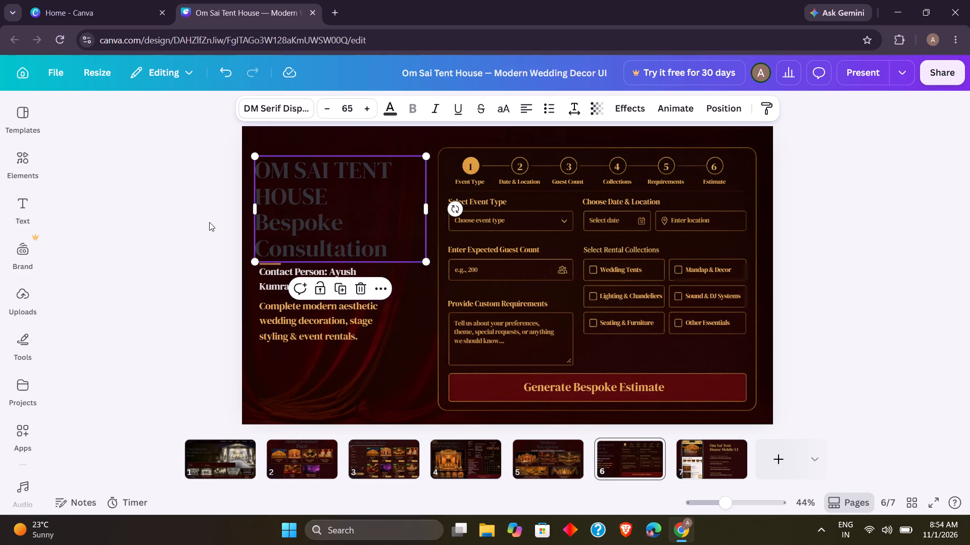
click(207, 222)
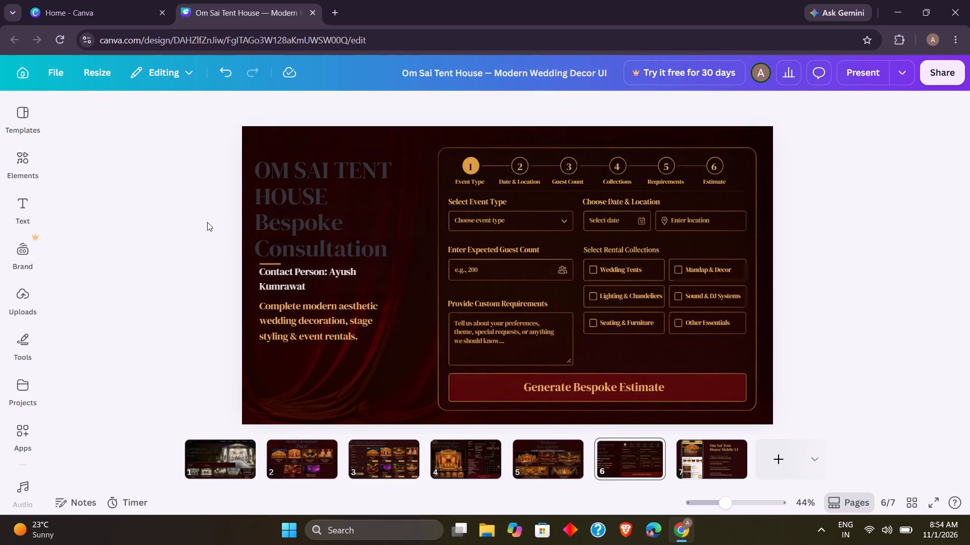
click(276, 258)
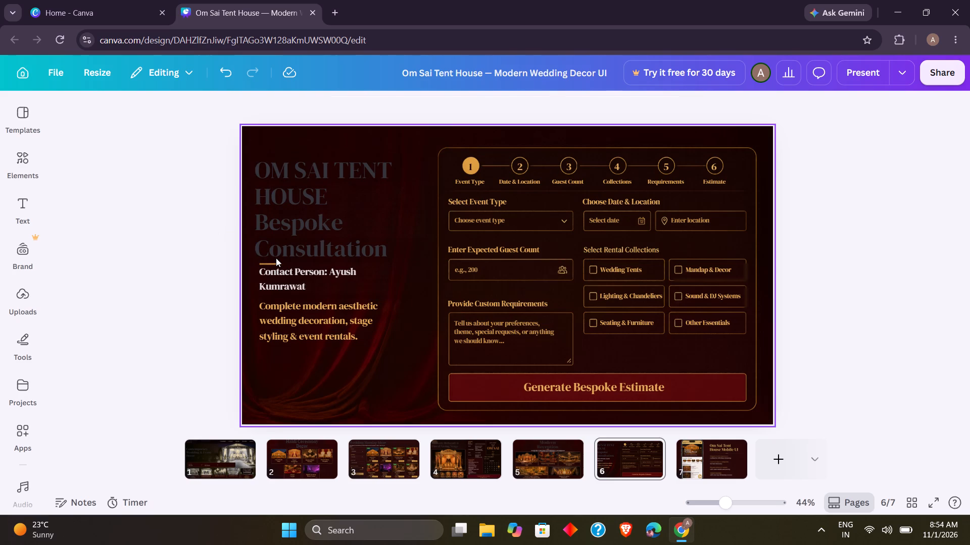
Remove "Bespoke Consultation" from page 6's heading, leaving "OM SAI TENT HOUSE".
click(355, 238)
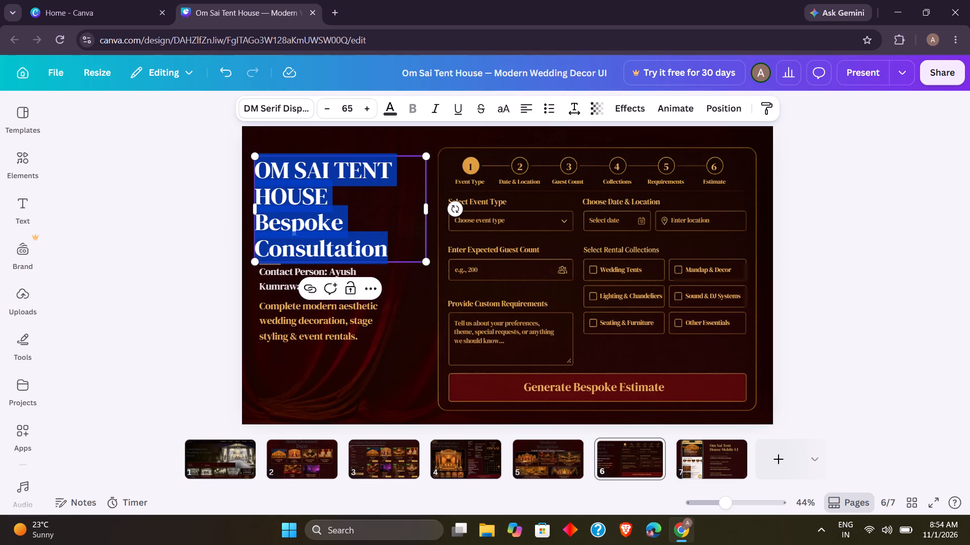
click(394, 243)
drag(394, 243, 275, 236)
key(BackSpace)
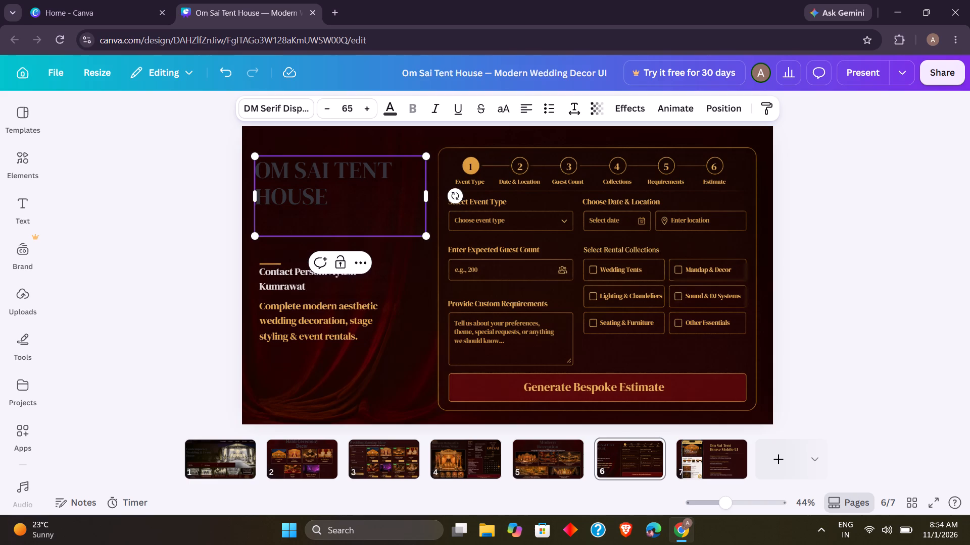
click(365, 217)
click(129, 224)
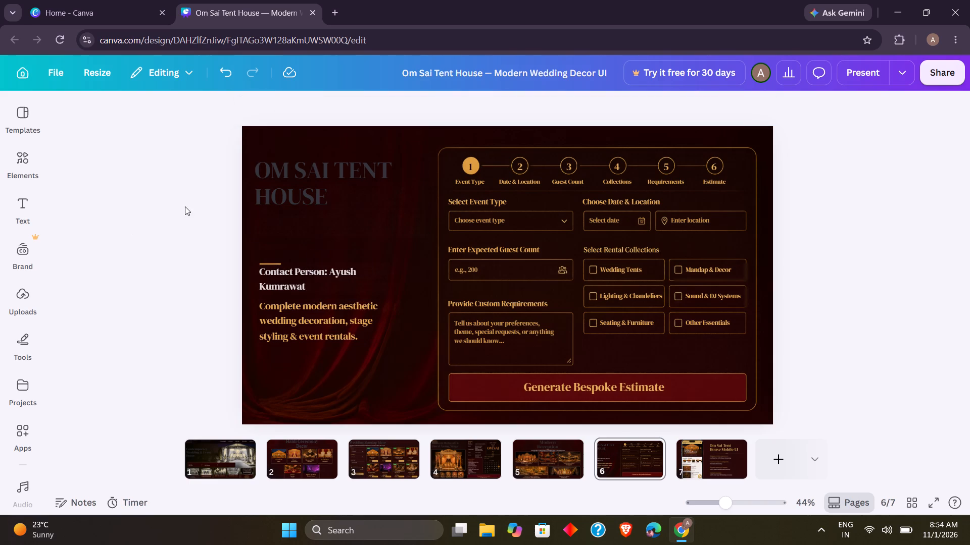
Move the shortened "OM SAI TENT HOUSE" heading down closer to the gold accent line.
drag(324, 198, 322, 217)
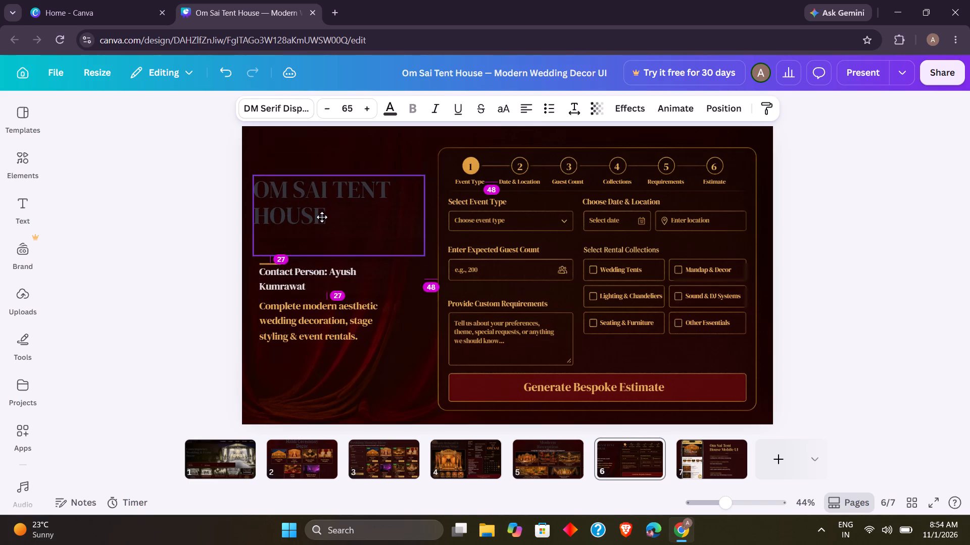
drag(322, 217, 322, 216)
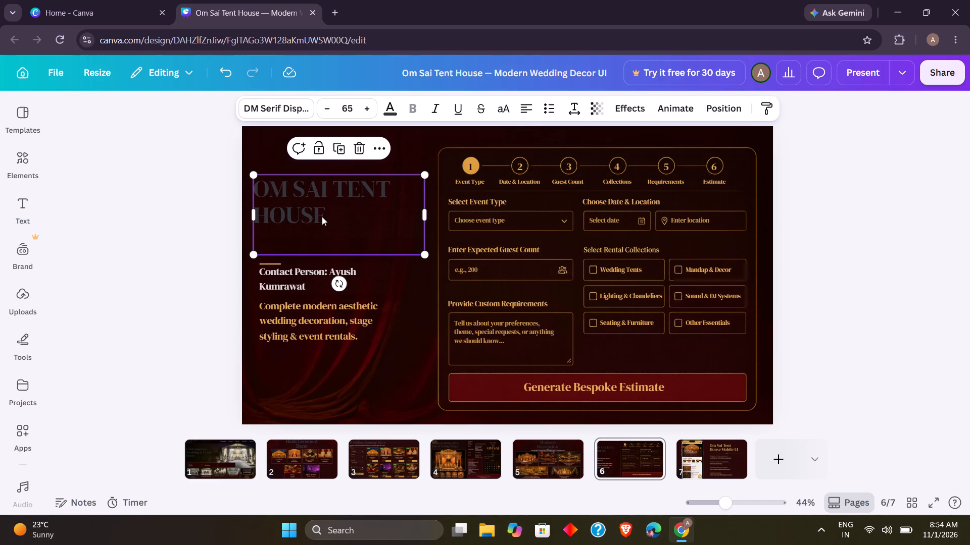
Move page 6's short gold accent line up to sit directly beneath the "OM SAI TENT HOUSE" heading.
click(273, 259)
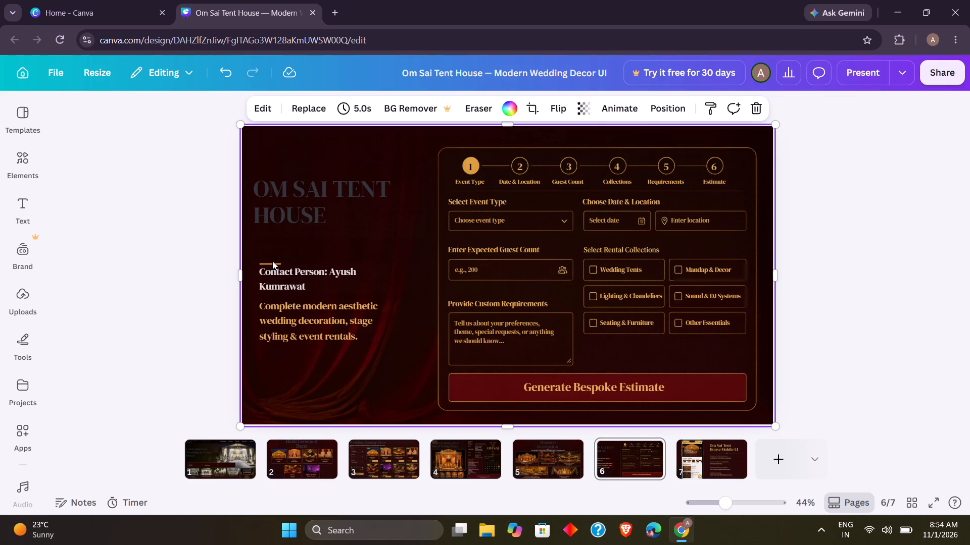
drag(272, 263, 277, 238)
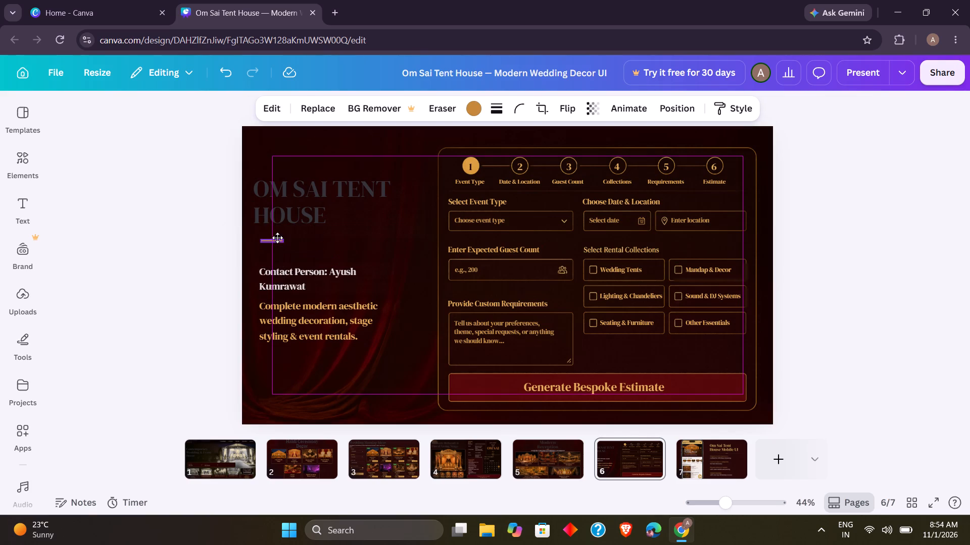
drag(277, 238, 267, 227)
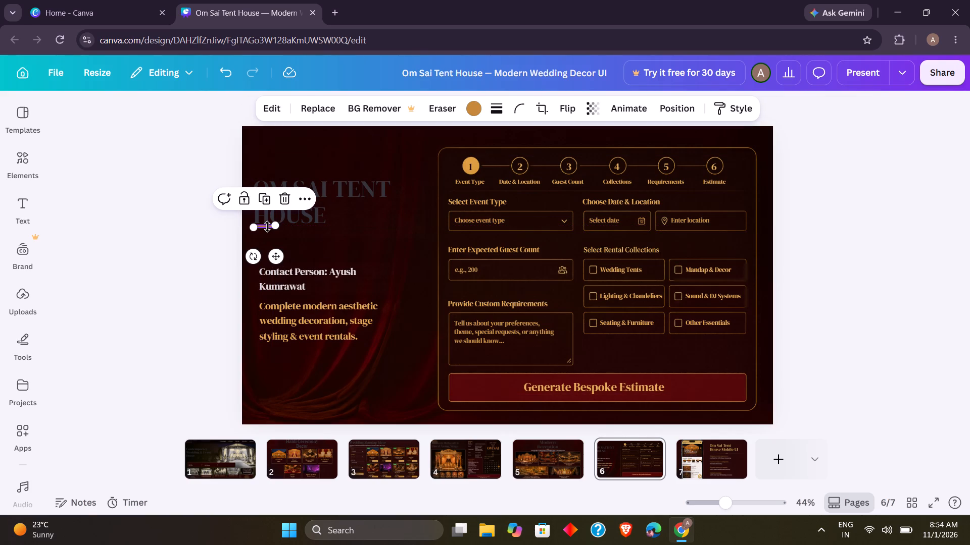
click(267, 227)
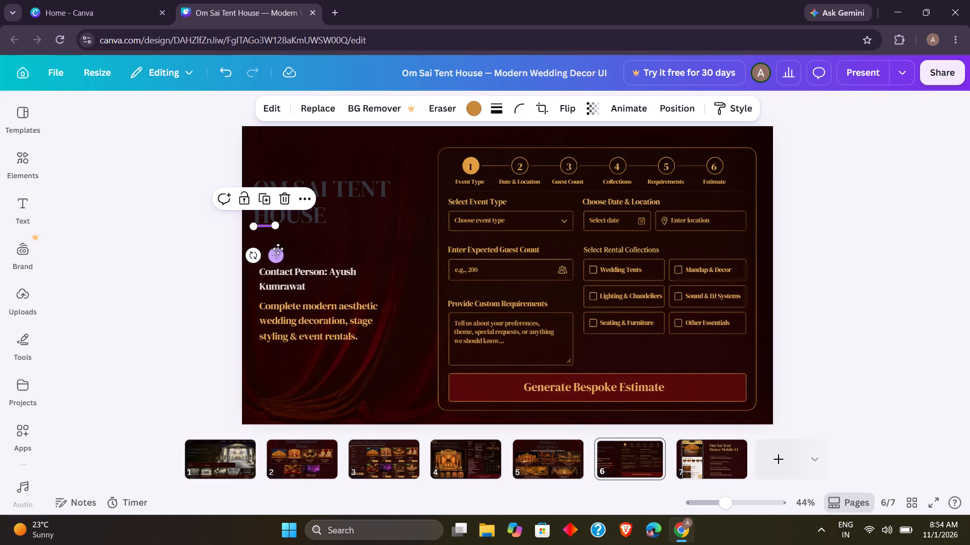
click(278, 251)
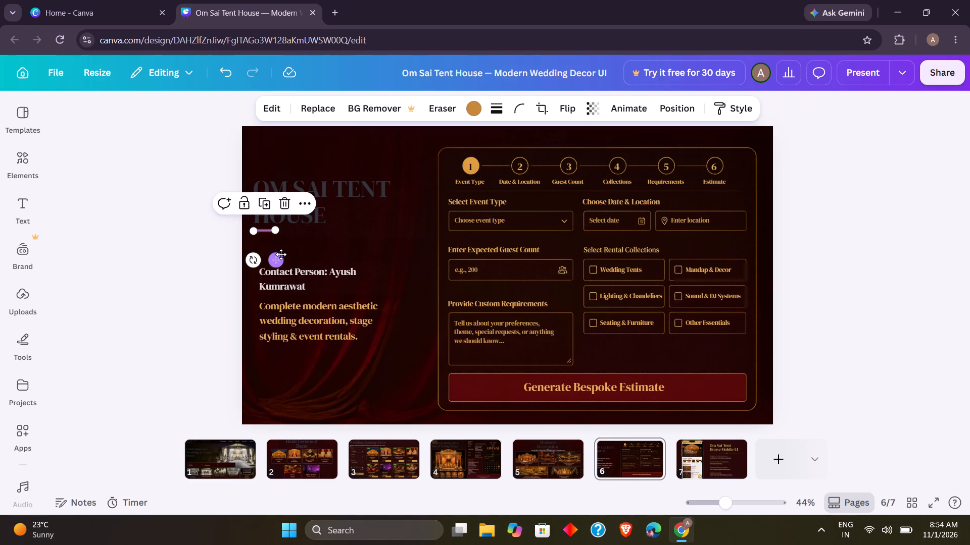
click(199, 226)
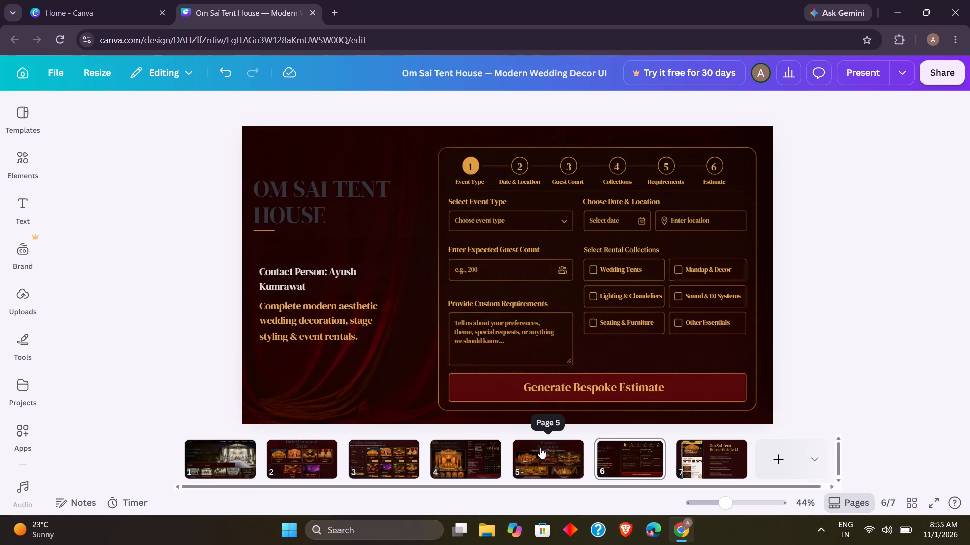
Remove the word "Bespoke" from page 6's "Generate Bespoke Estimate" label, leaving "Generate Estimate".
click(550, 457)
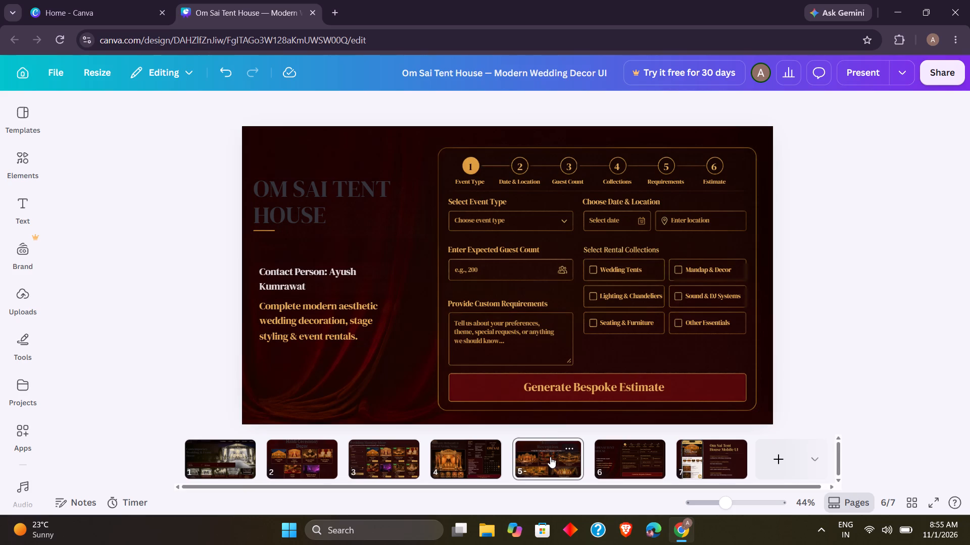
click(646, 457)
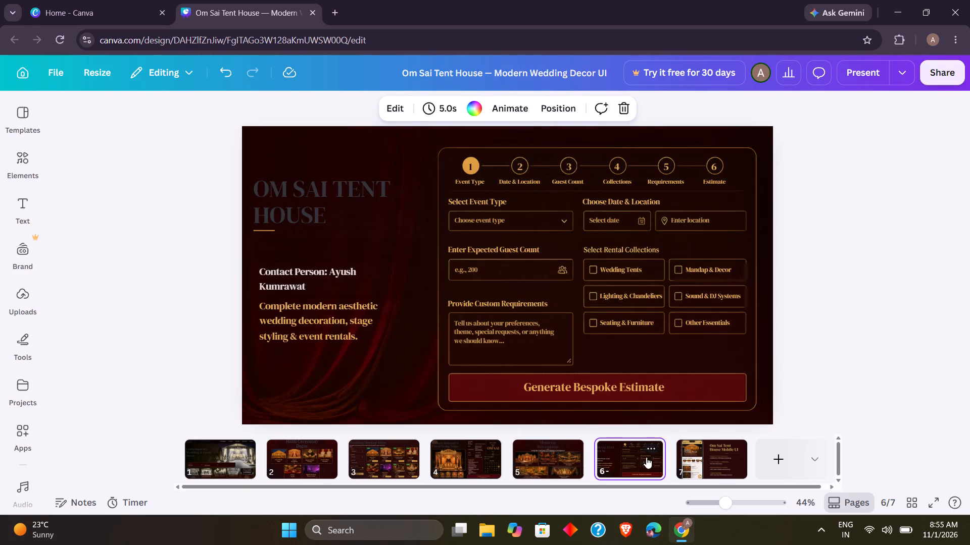
click(614, 388)
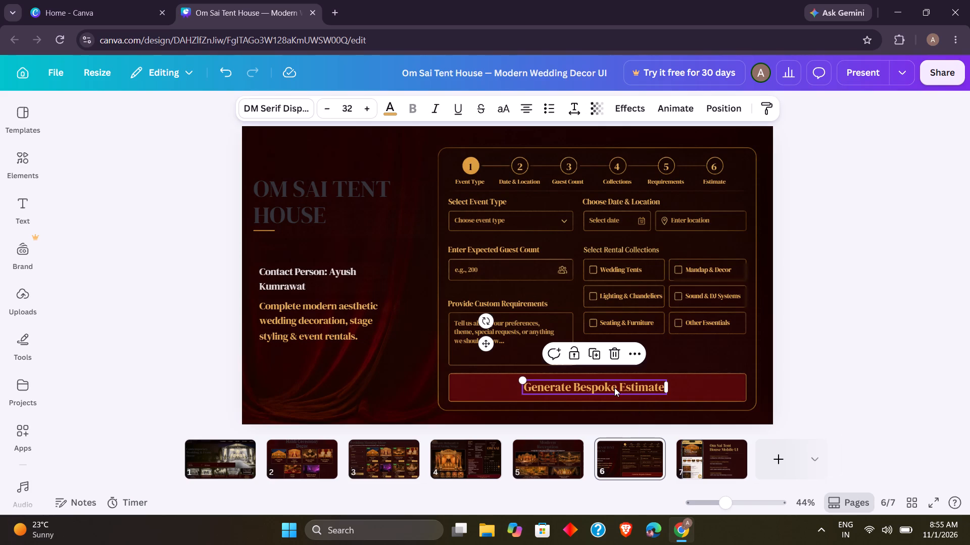
click(614, 388)
click(616, 386)
drag(616, 386, 574, 386)
key(BackSpace)
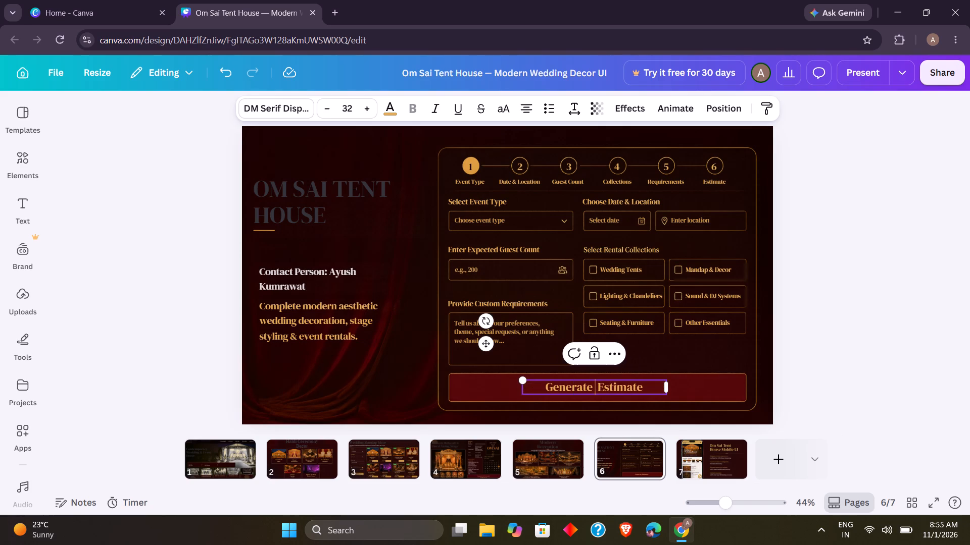
click(649, 341)
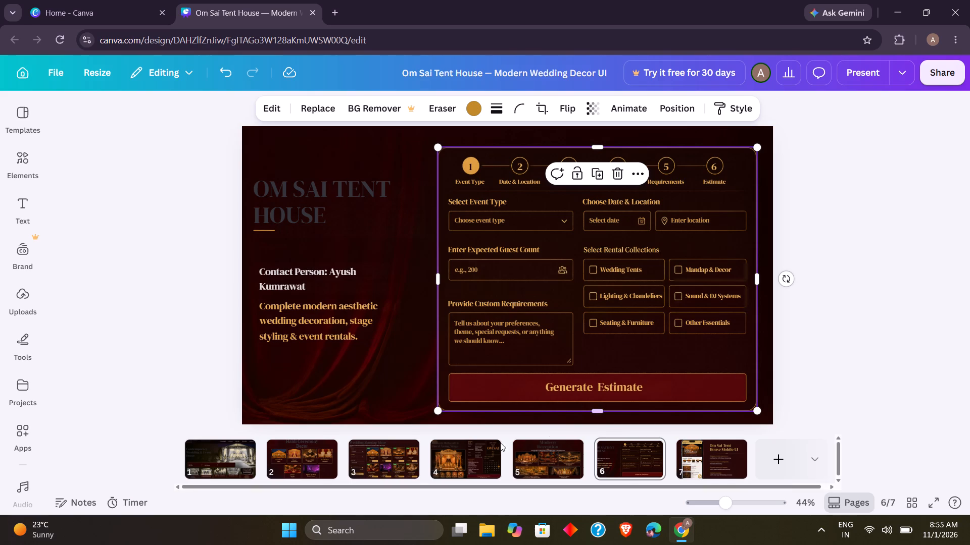
Delete the "Blush Pink, Ivory White & Powder Blue Contemporary Reception Aesthetics" subtitle from page 5.
click(554, 453)
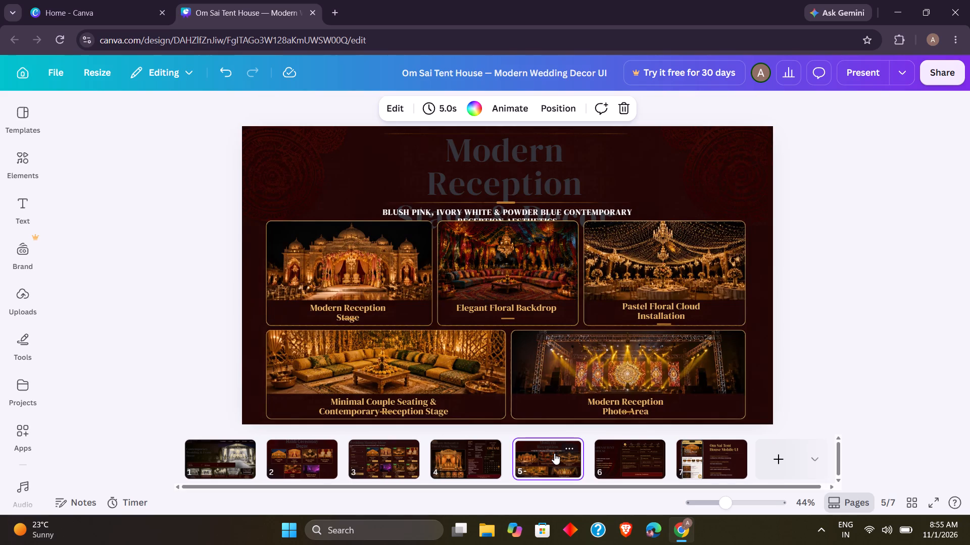
drag(520, 216, 517, 185)
click(524, 149)
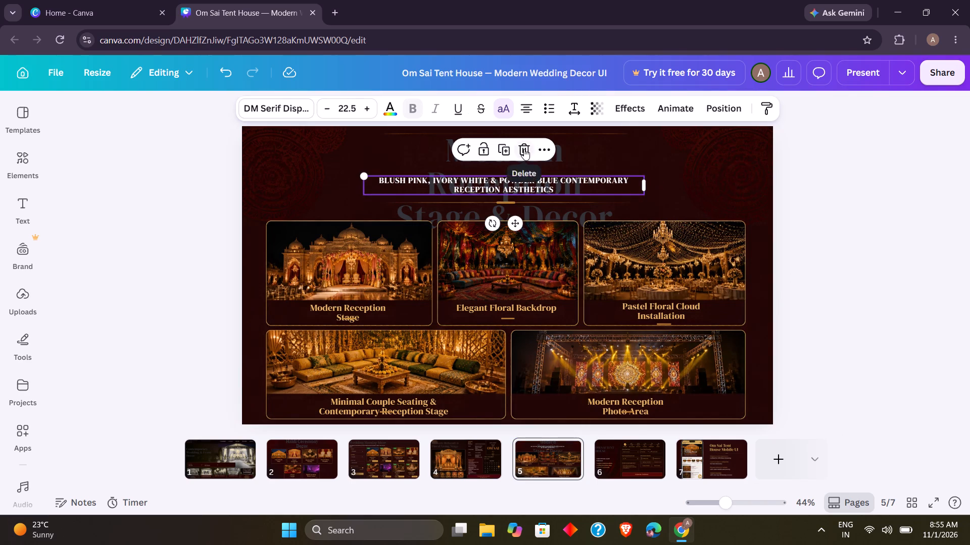
Reduce page 5's "Modern Reception Stage & Decor" heading to font size 64.7 so it fits on two lines.
click(515, 176)
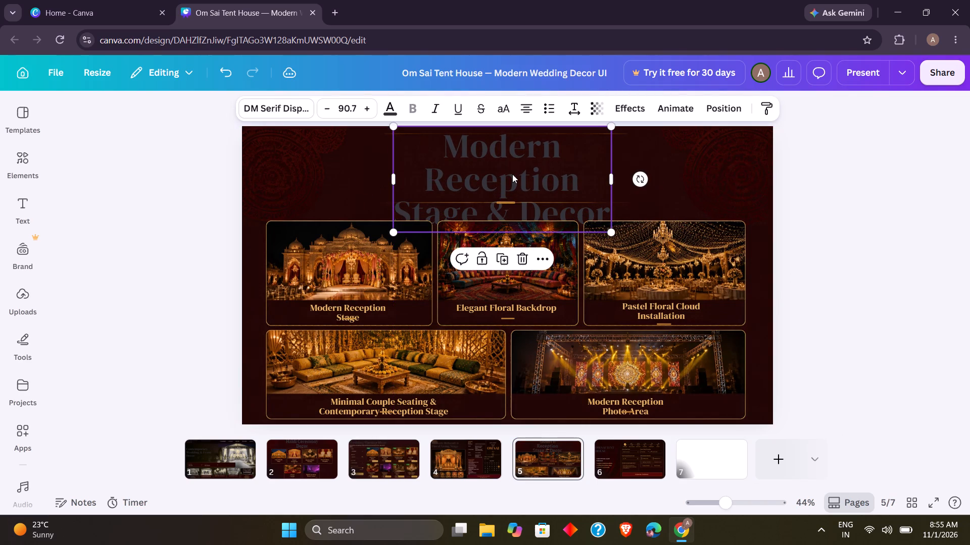
triple_click(326, 108)
triple_click(326, 108)
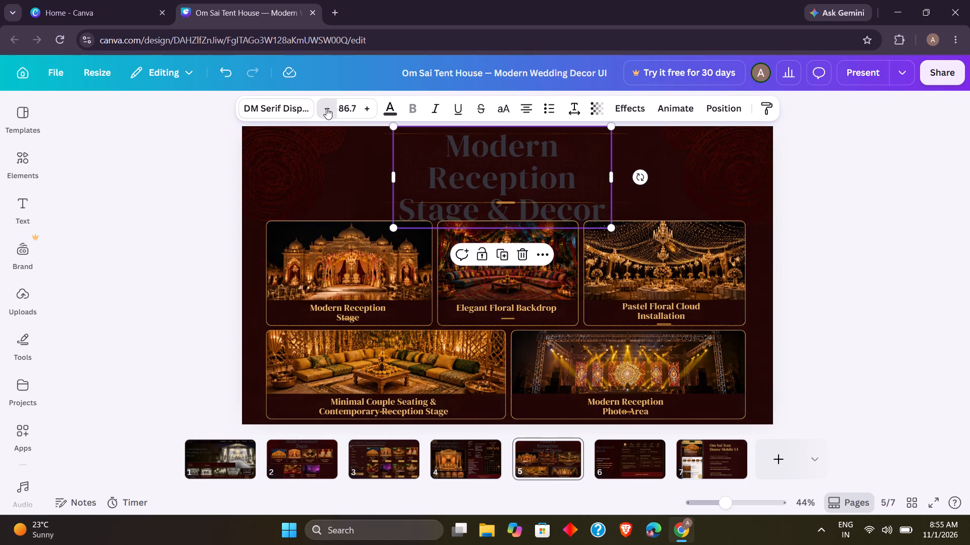
triple_click(326, 108)
triple_click(326, 108)
triple_click(326, 108)
triple_click(326, 108)
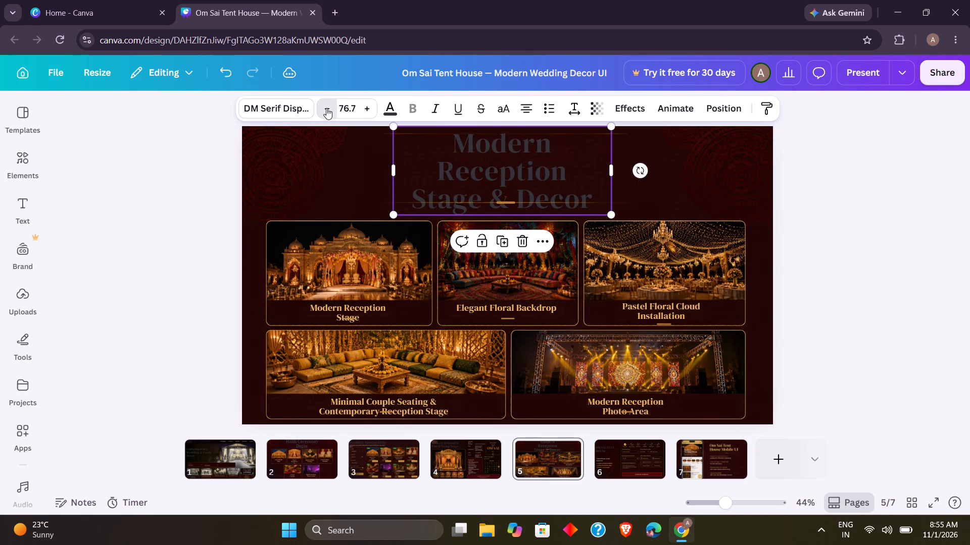
triple_click(326, 108)
click(326, 108)
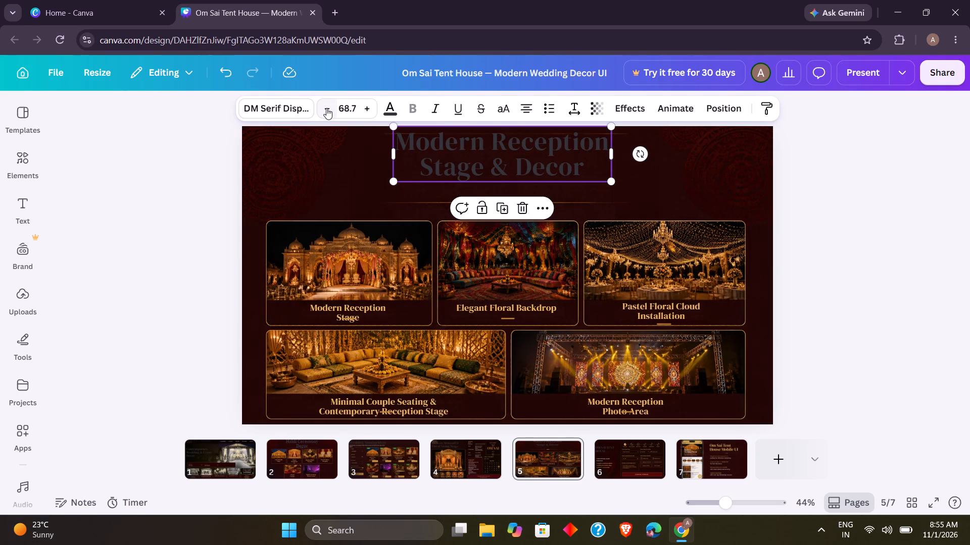
click(362, 109)
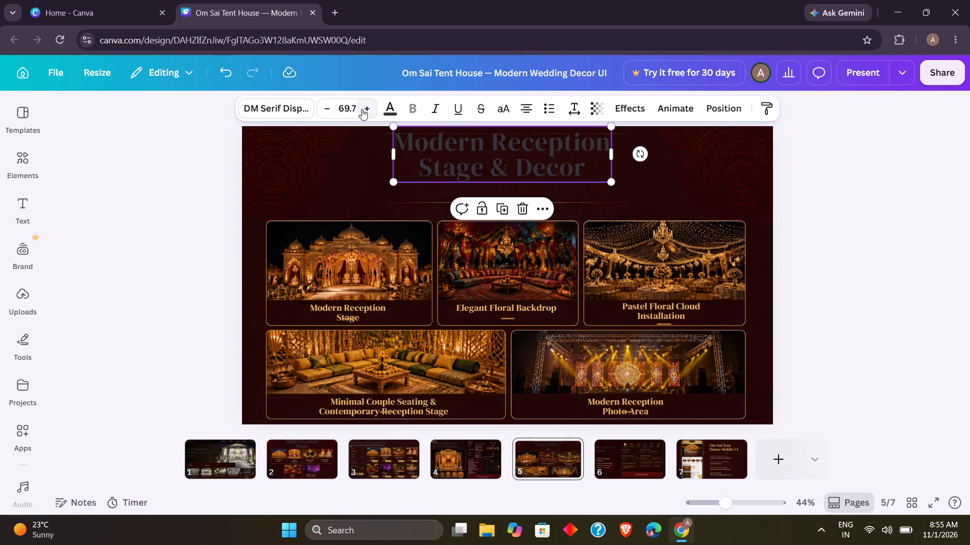
click(362, 109)
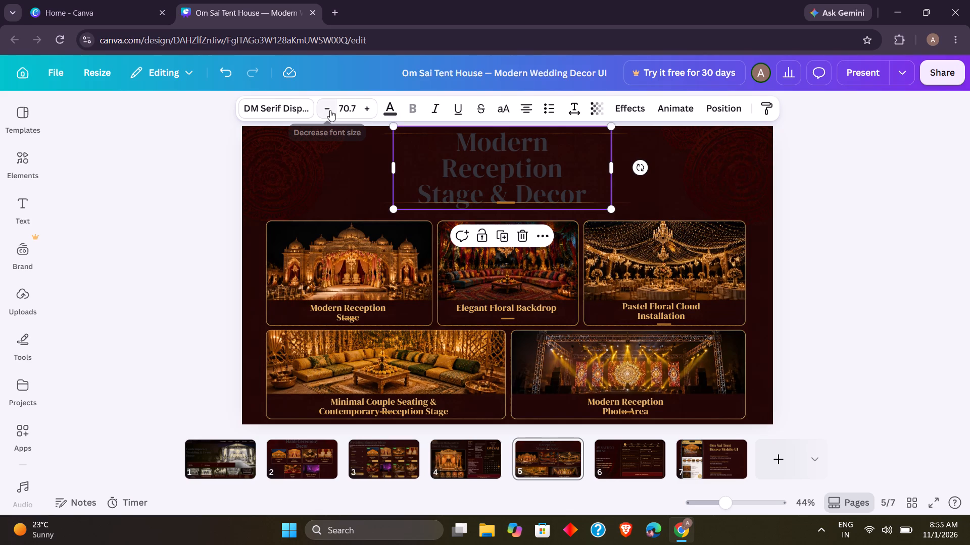
triple_click(330, 110)
triple_click(330, 110)
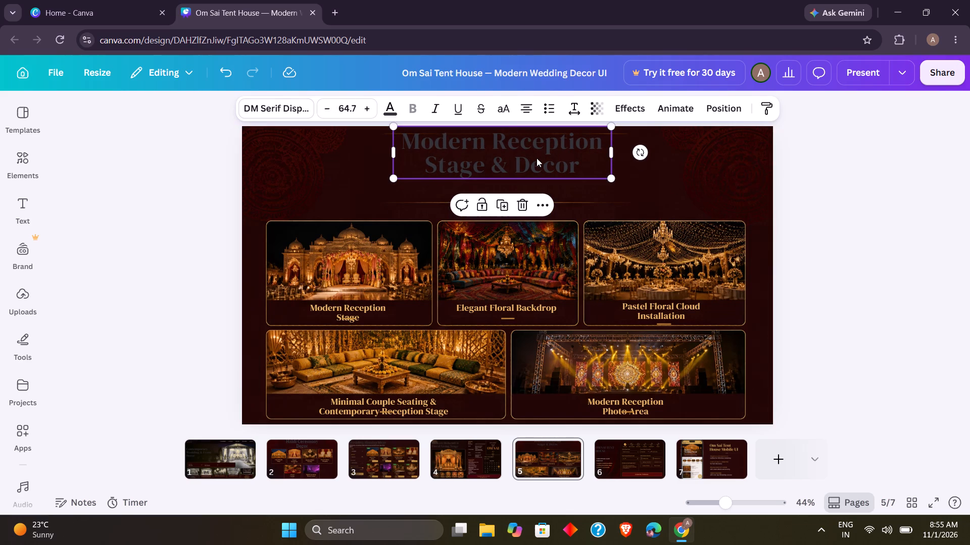
Move the "Modern Reception Stage & Decor" heading down, roughly centred on the page, to just above the gold divider.
drag(537, 158, 541, 179)
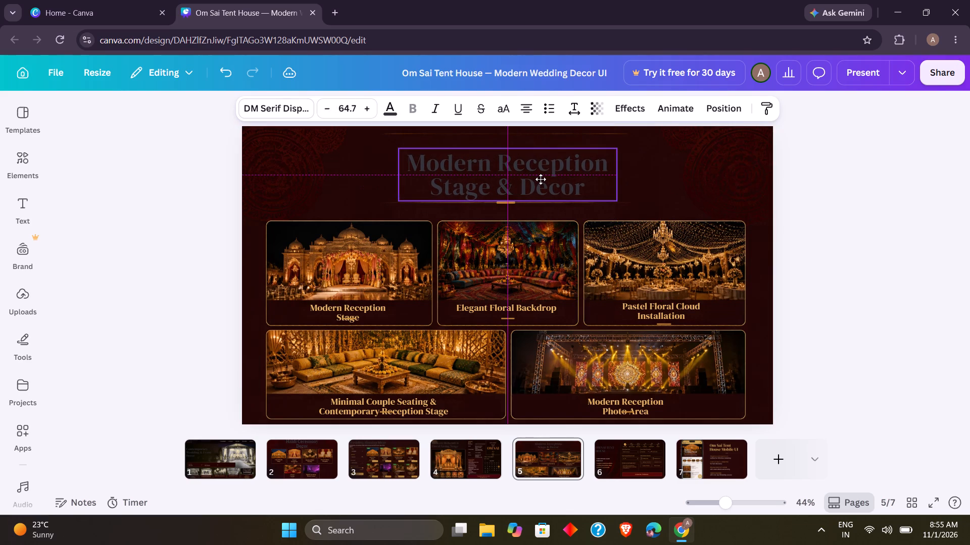
drag(541, 179, 541, 178)
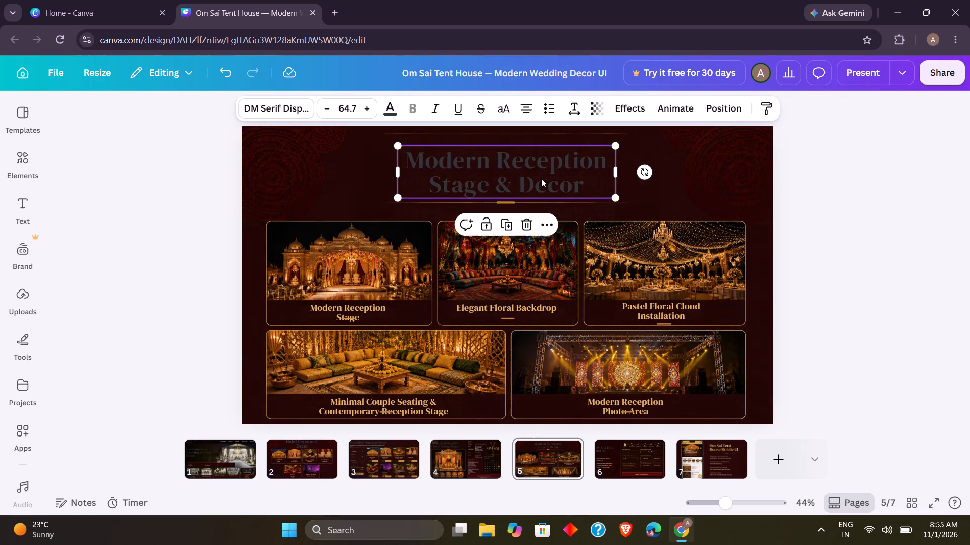
click(372, 149)
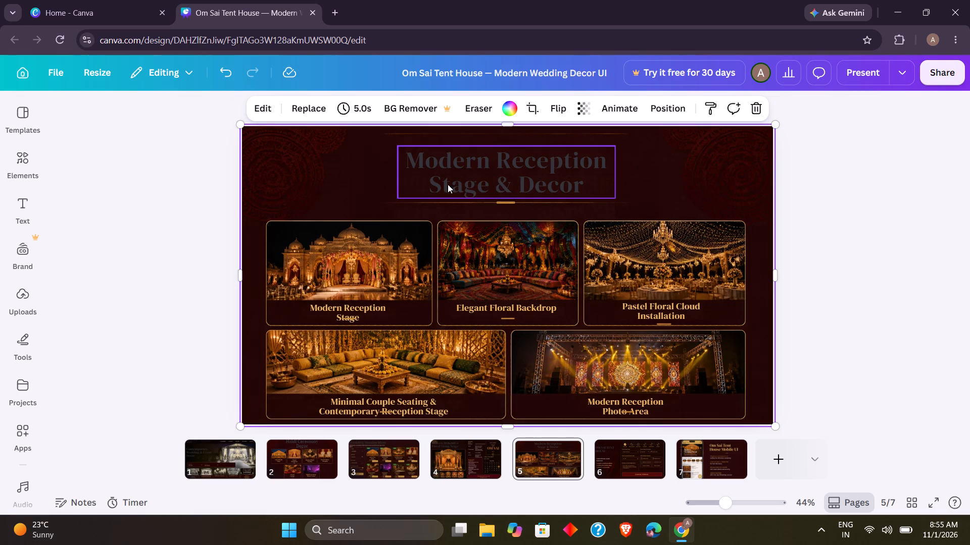
Move the long gold divider and its short accent line together slightly down, between page 5's heading and the photo cards.
click(507, 201)
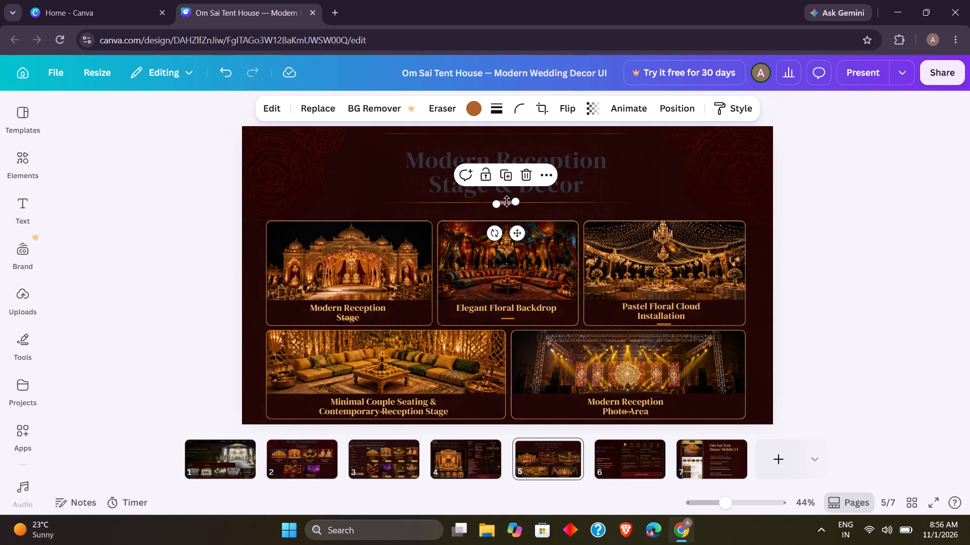
click(594, 213)
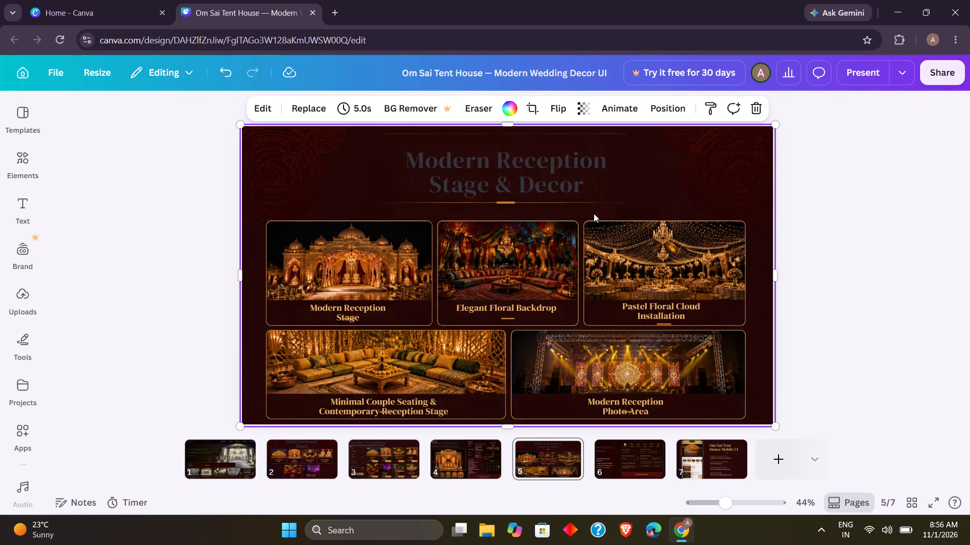
drag(594, 213, 492, 201)
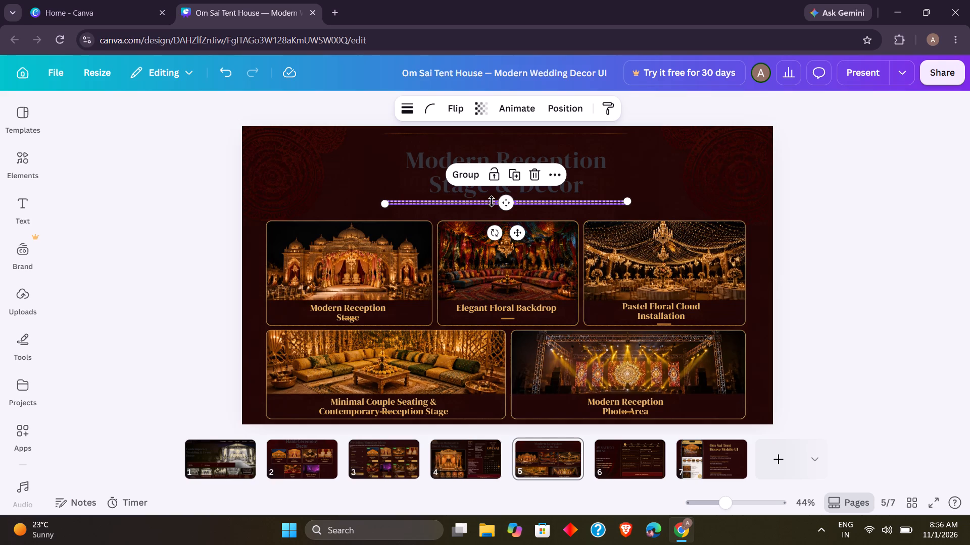
drag(503, 202, 497, 202)
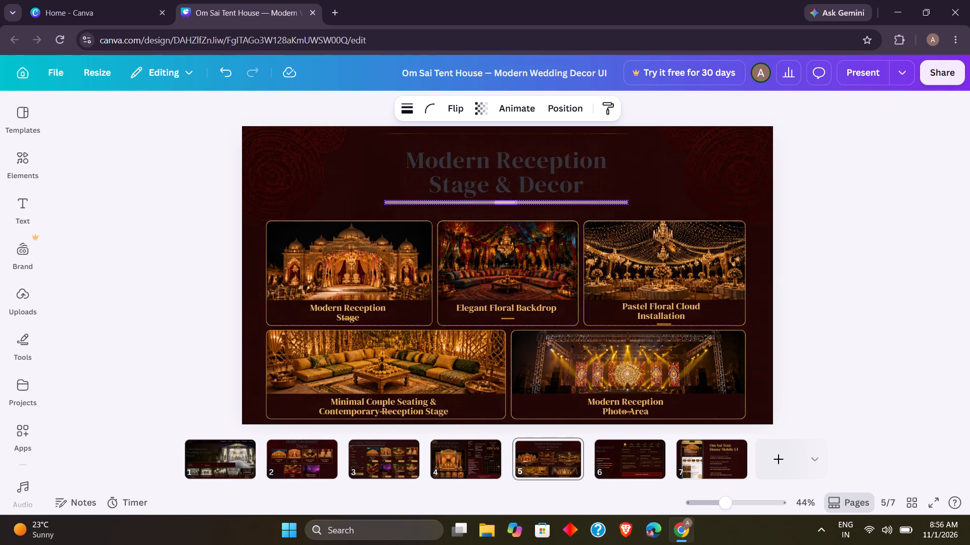
drag(497, 202, 479, 204)
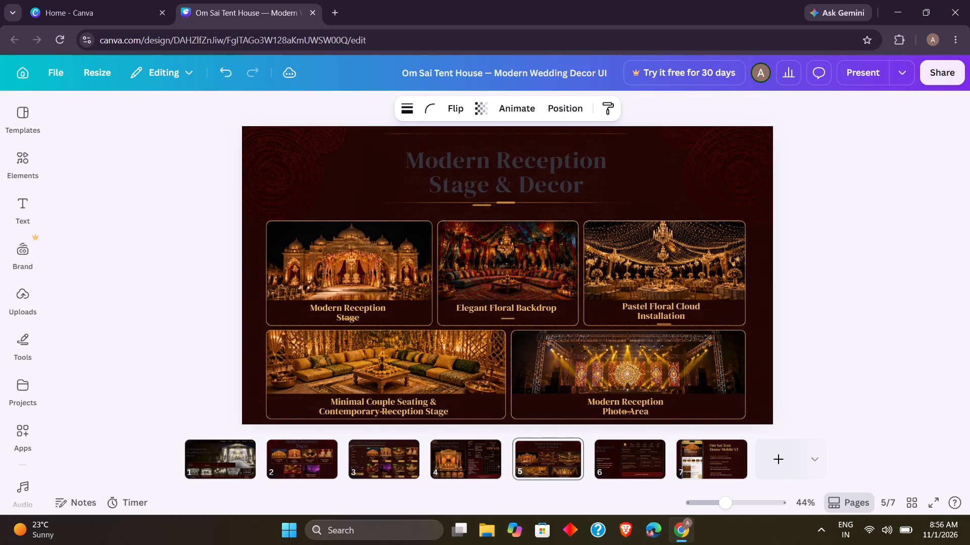
drag(479, 204, 497, 212)
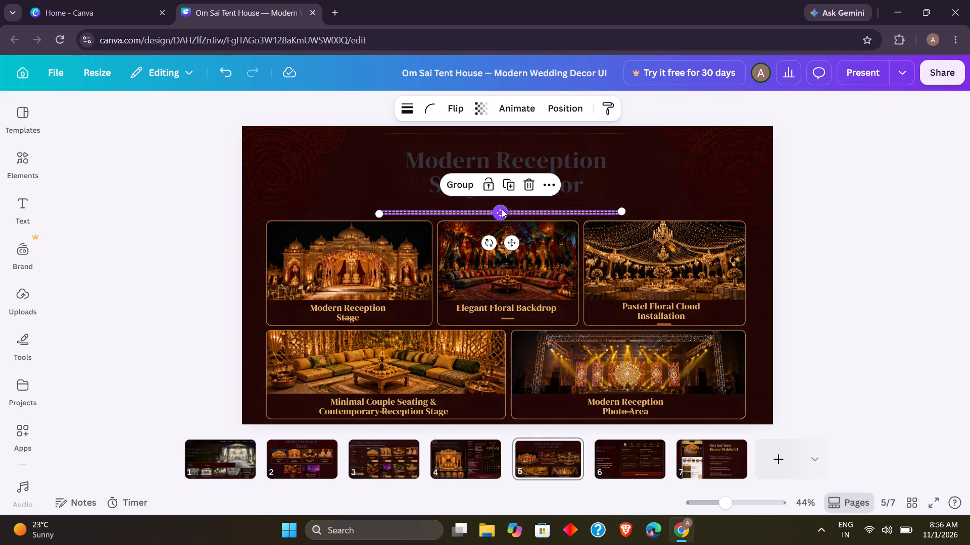
drag(498, 211, 501, 202)
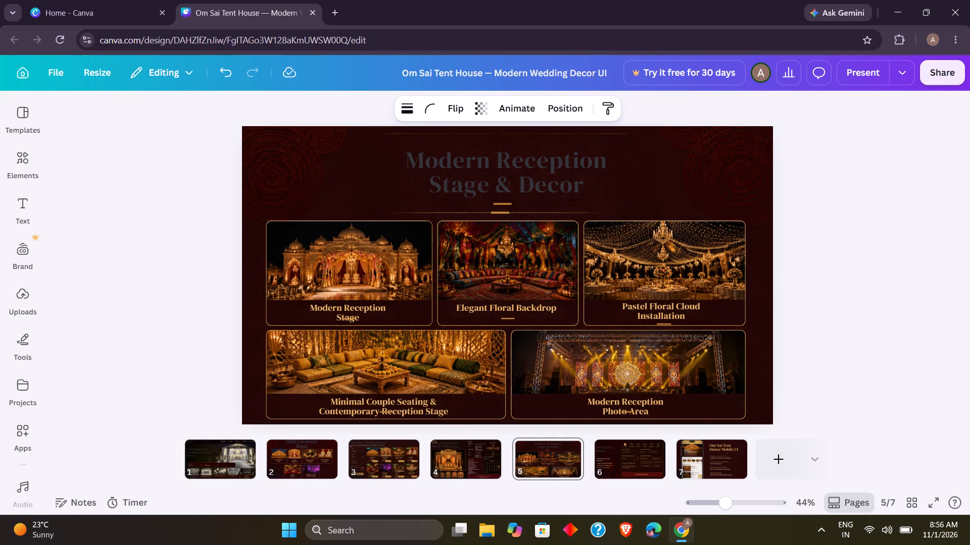
drag(501, 202, 500, 202)
drag(500, 202, 500, 201)
drag(500, 201, 500, 201)
click(366, 167)
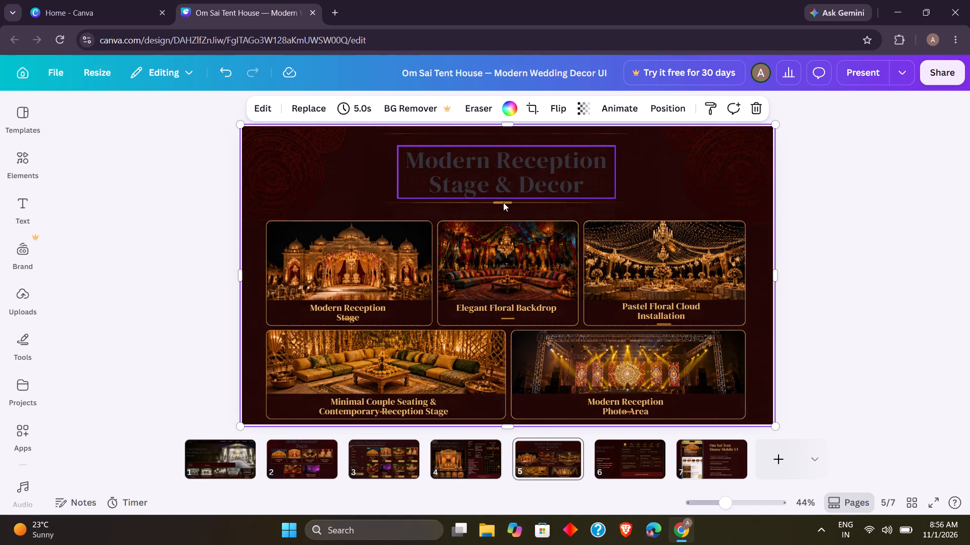
drag(519, 205, 508, 201)
drag(501, 200, 501, 200)
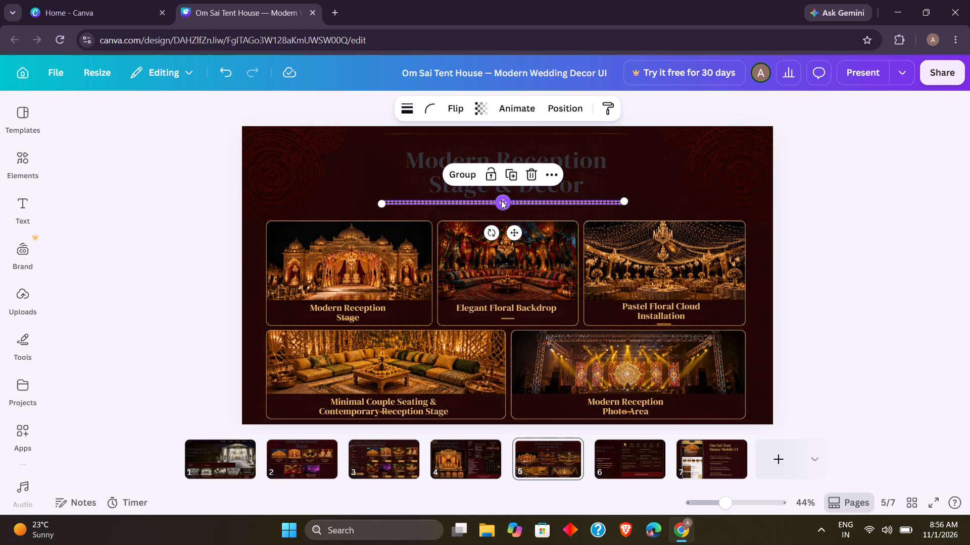
drag(501, 200, 502, 207)
click(390, 154)
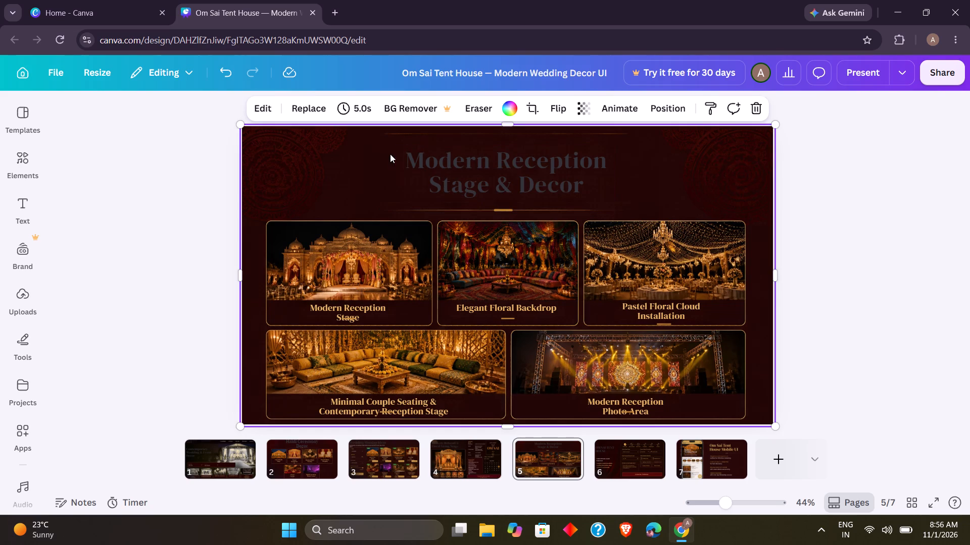
Move page 5's "Modern Reception Stage & Decor" heading slightly down, close above the gold divider.
drag(490, 180, 489, 189)
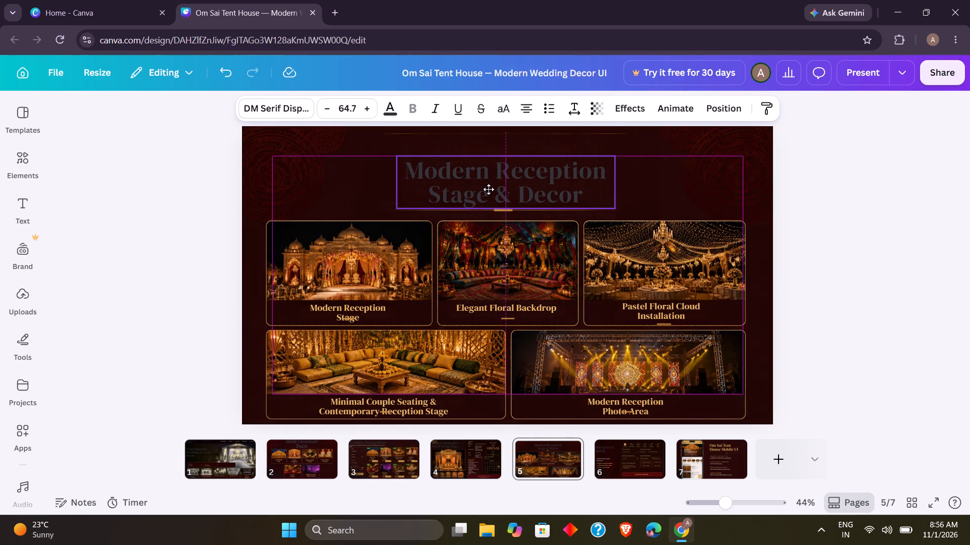
drag(489, 189, 491, 188)
click(357, 161)
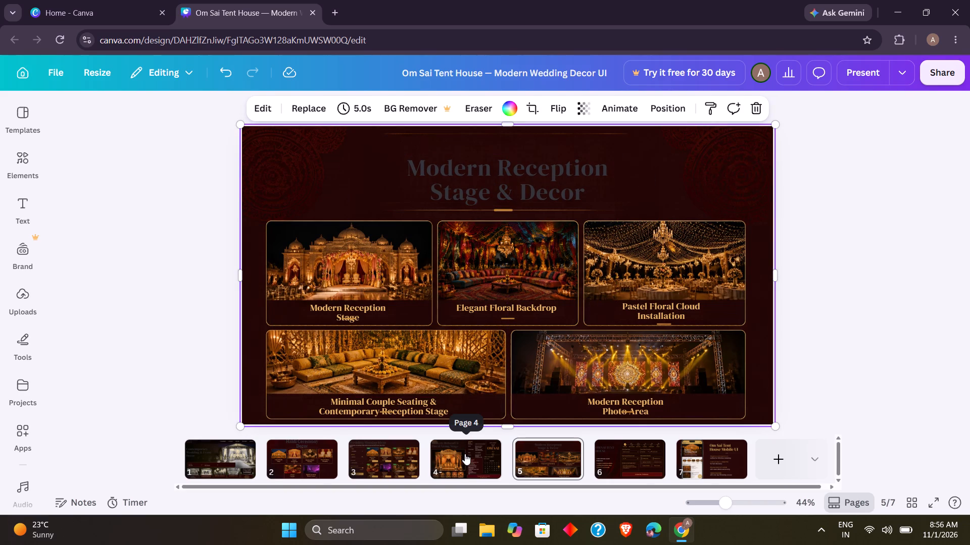
Delete the short gold lines overlapping the "Modern Reception Photo Area", "Minimal Couple Seating & Contemporary Reception Stage" and "Modern Reception Stage" card captions.
click(628, 411)
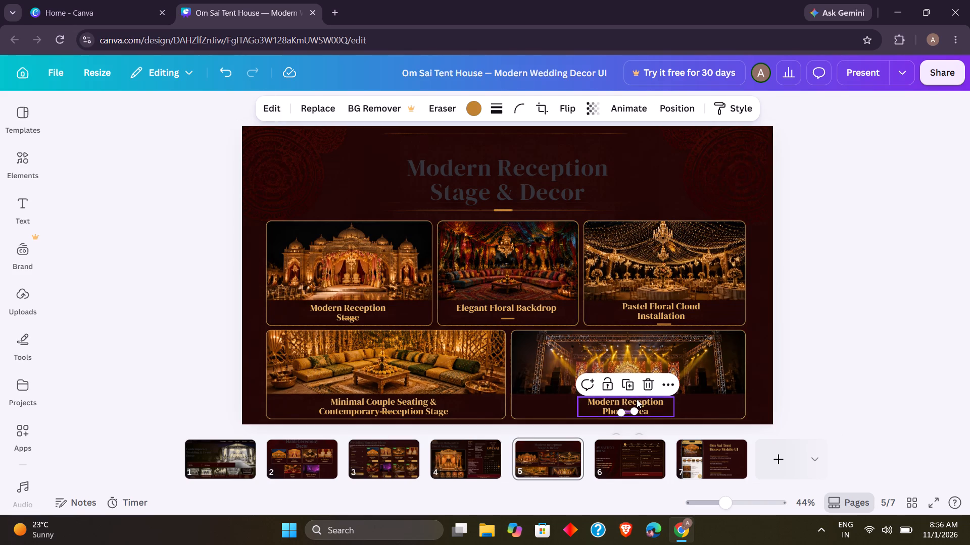
click(647, 385)
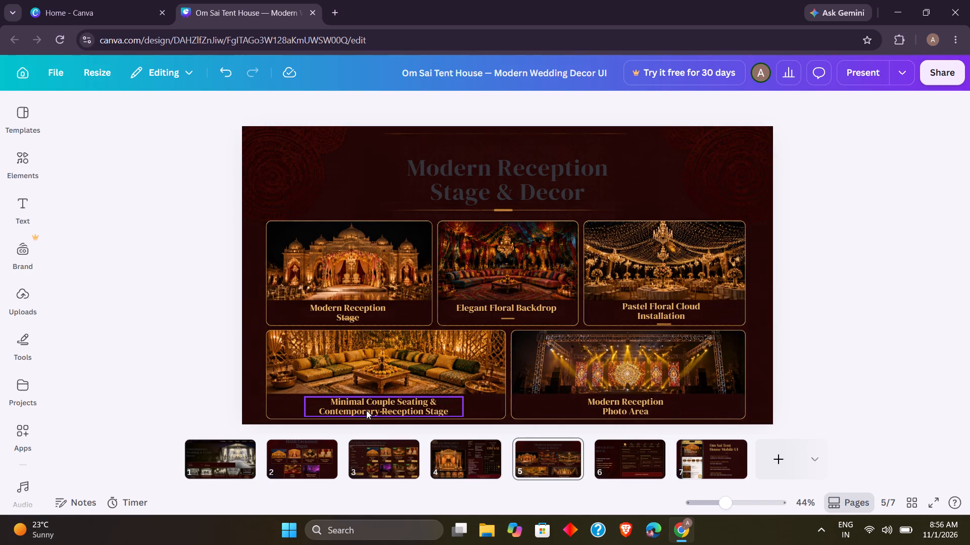
click(382, 412)
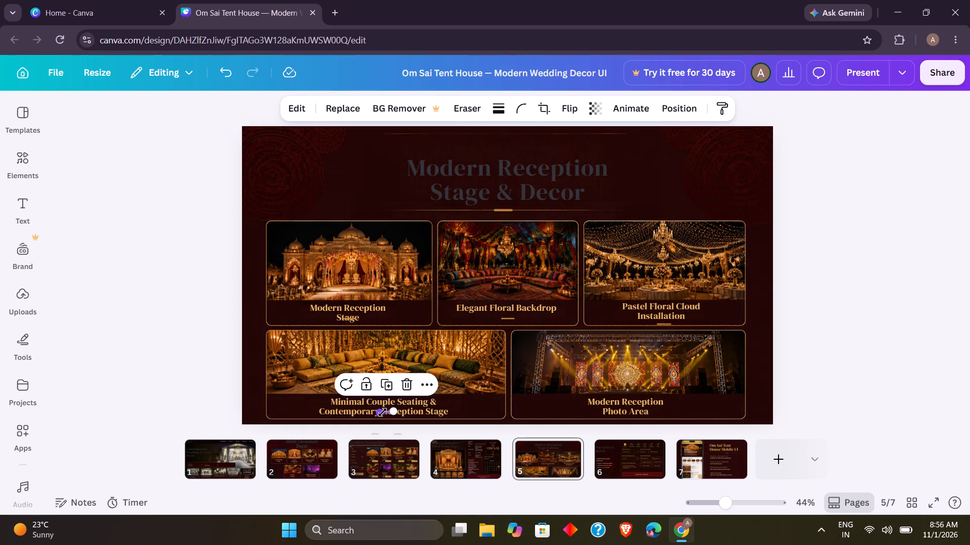
click(404, 384)
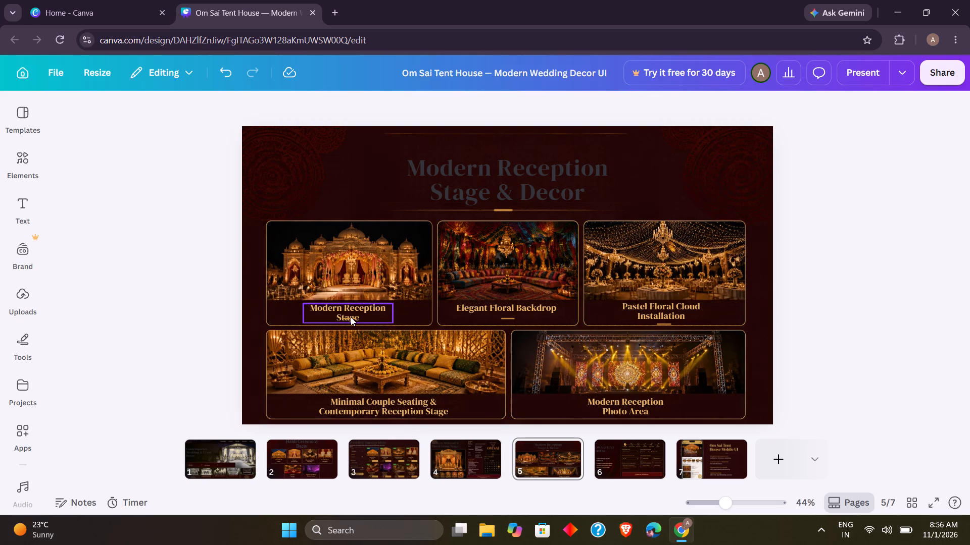
click(351, 317)
click(352, 317)
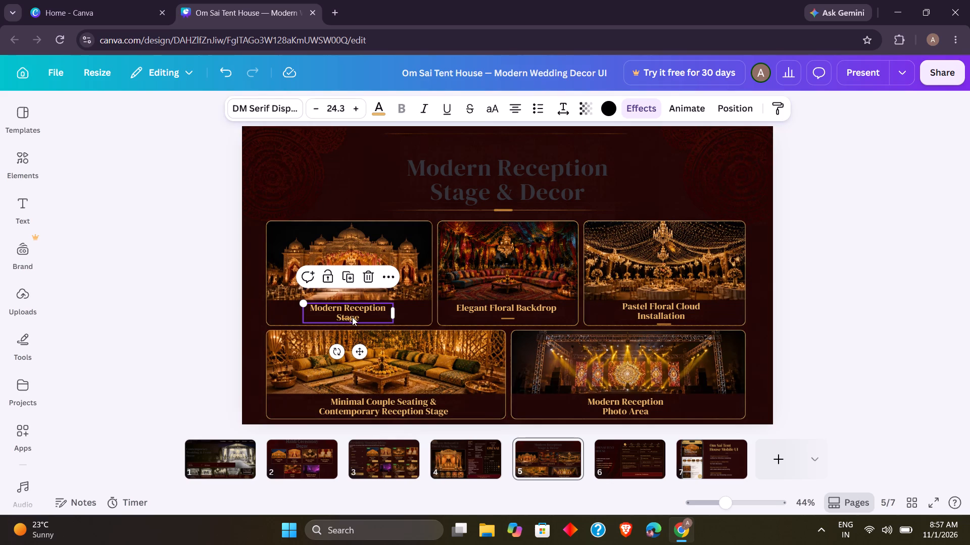
click(352, 317)
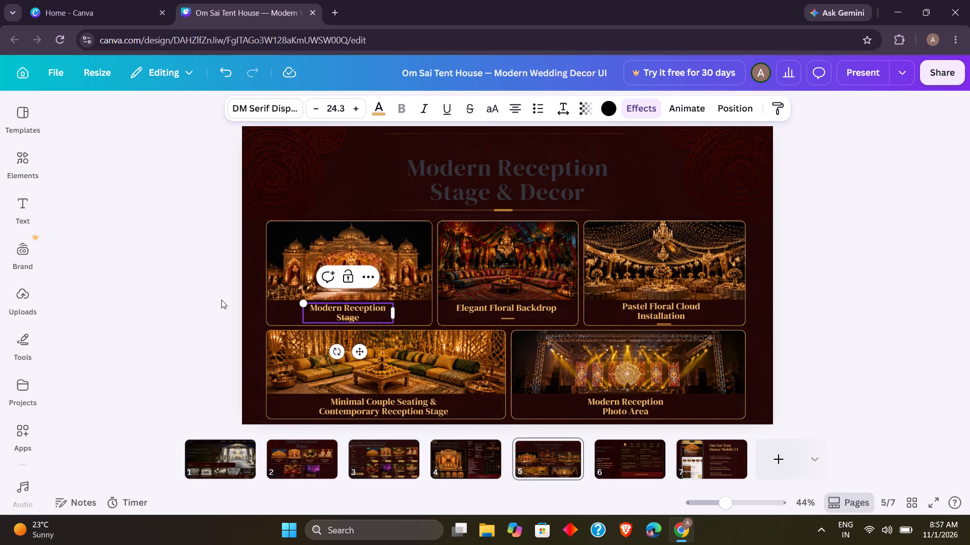
click(219, 298)
click(353, 318)
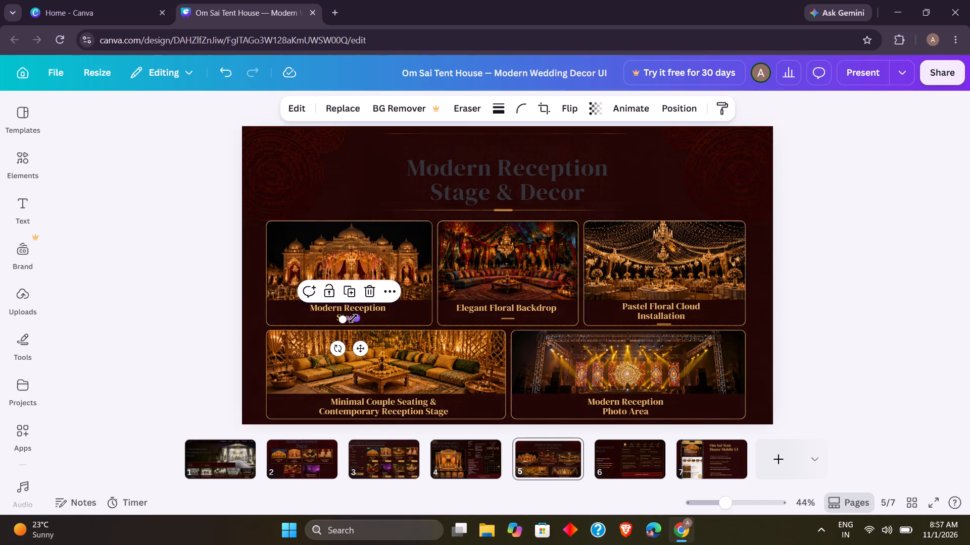
click(366, 294)
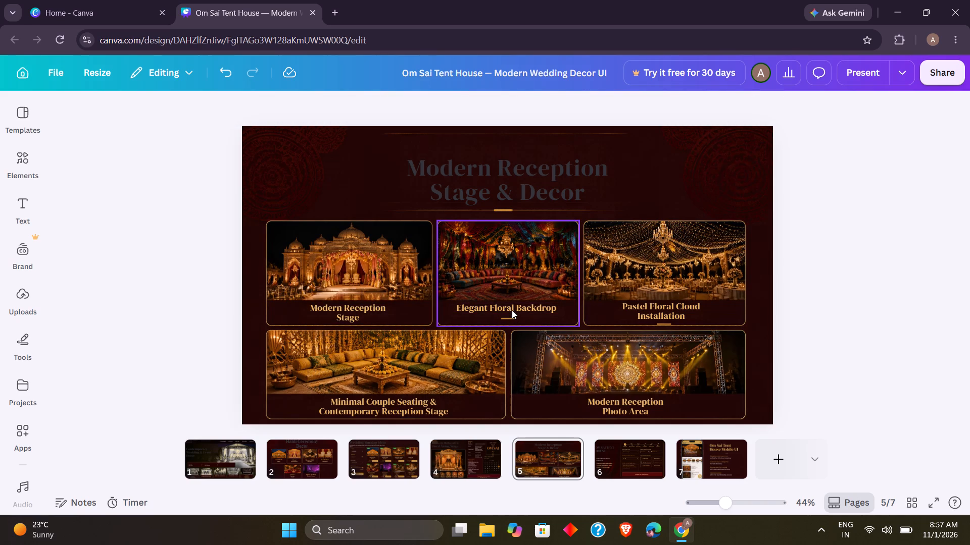
Shorten the "Elegant Floral Backdrop" card caption to "Floral Backdrop".
click(512, 310)
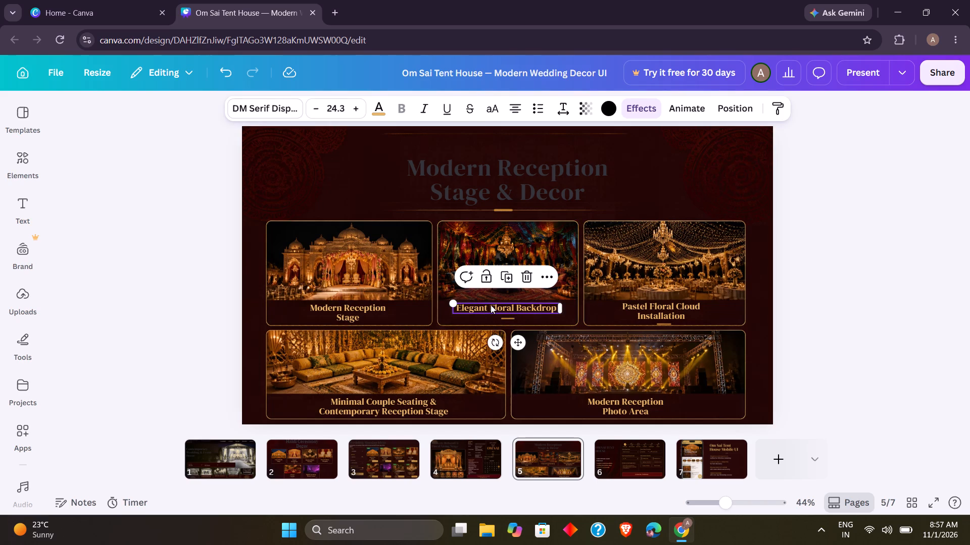
click(491, 305)
click(487, 305)
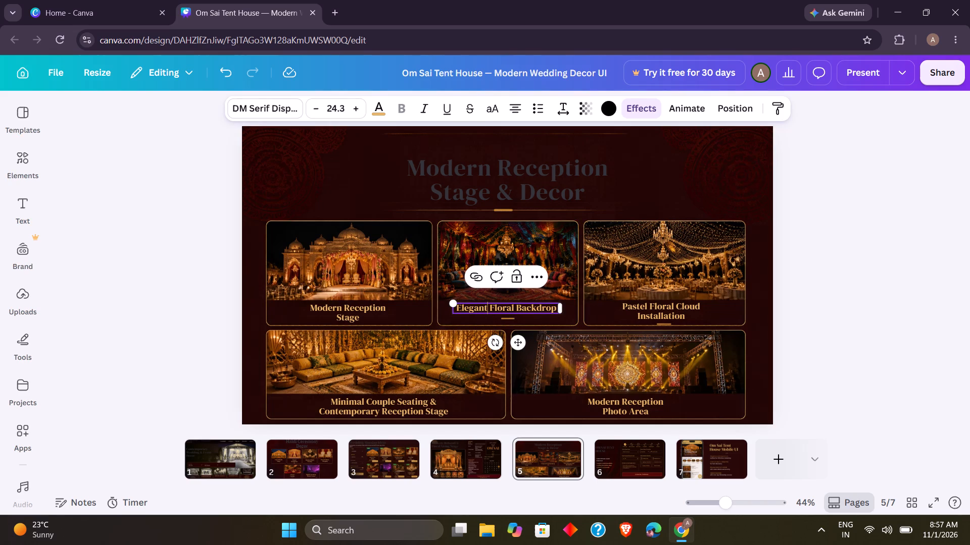
key(BackSpace)
key(BackSpace)
key(BackSpace)
key(BackSpace)
key(BackSpace)
key(BackSpace)
key(BackSpace)
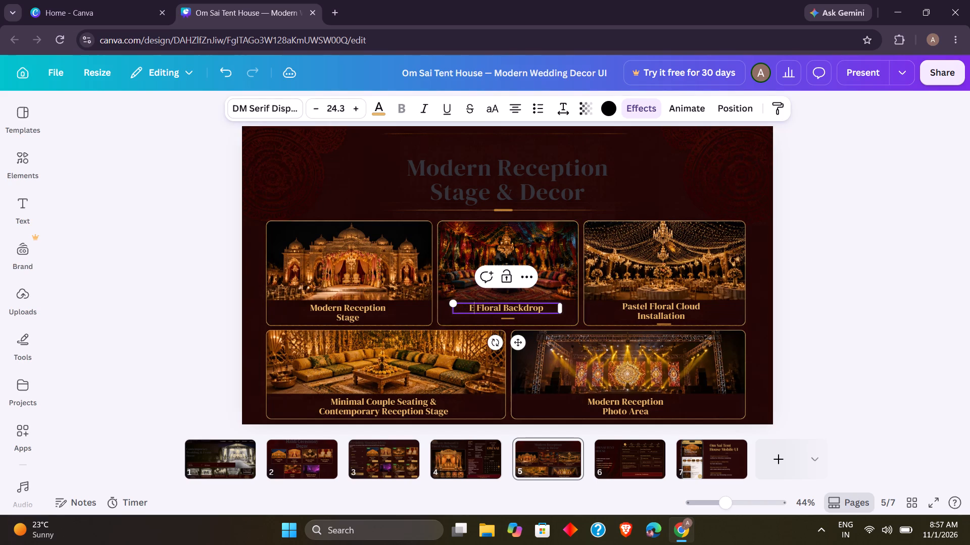
click(521, 344)
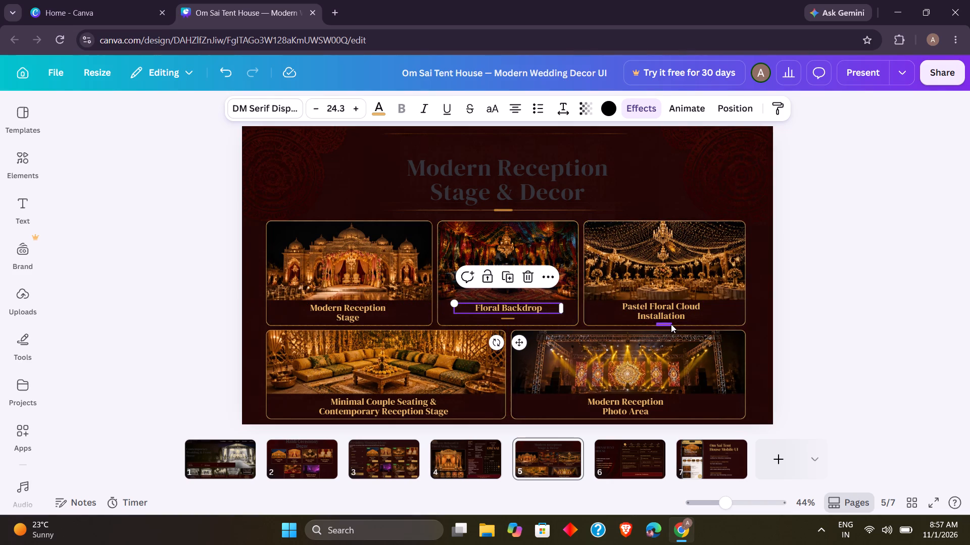
Delete the short gold lines beneath the "Pastel Floral Cloud Installation" and "Floral Backdrop" card captions.
click(671, 324)
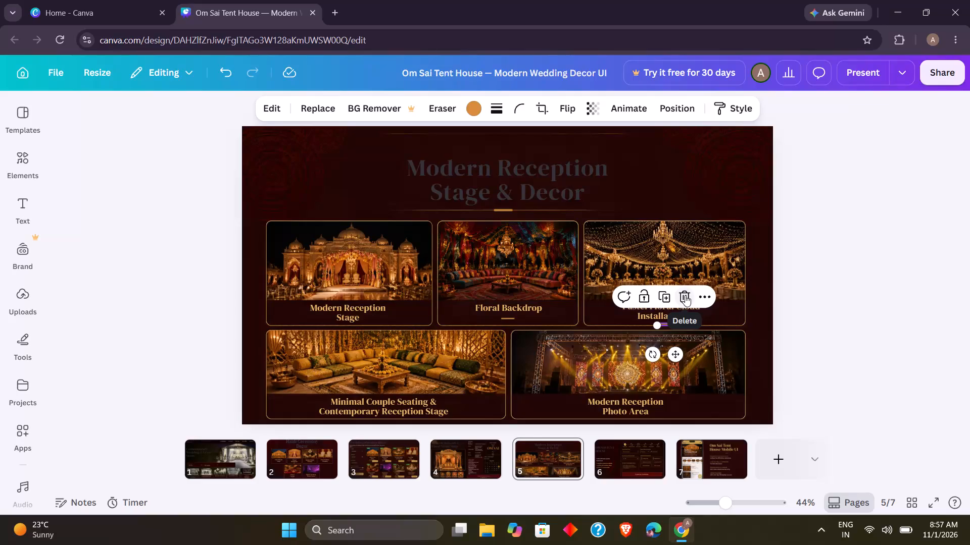
click(685, 295)
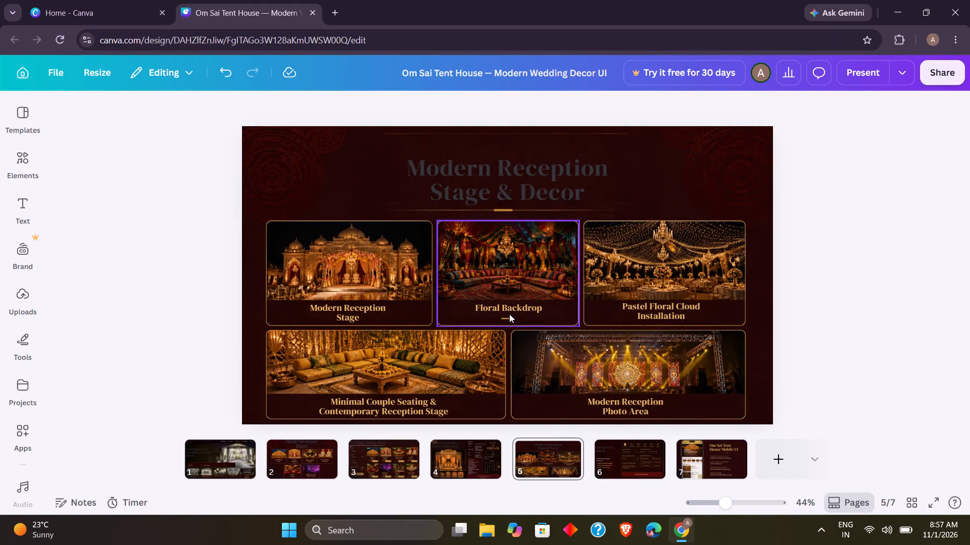
click(509, 315)
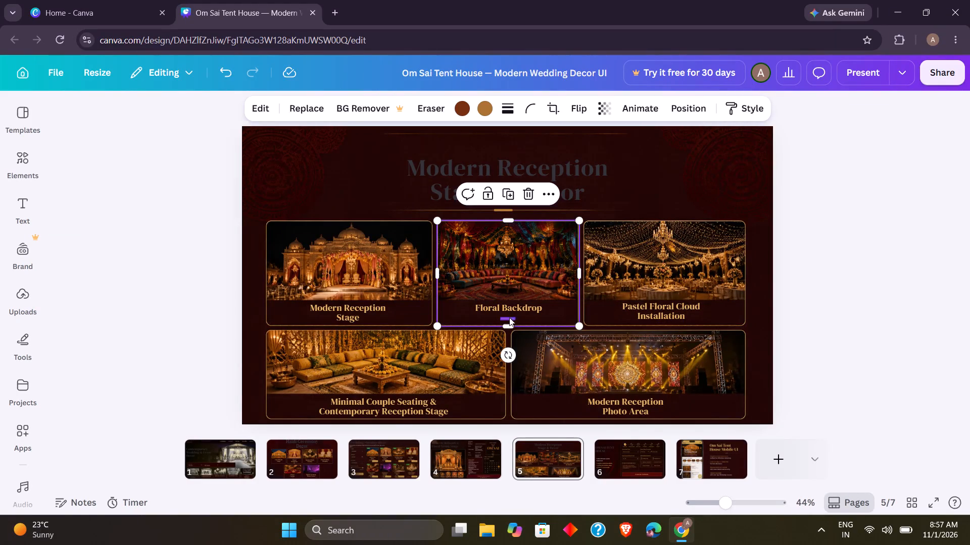
click(509, 318)
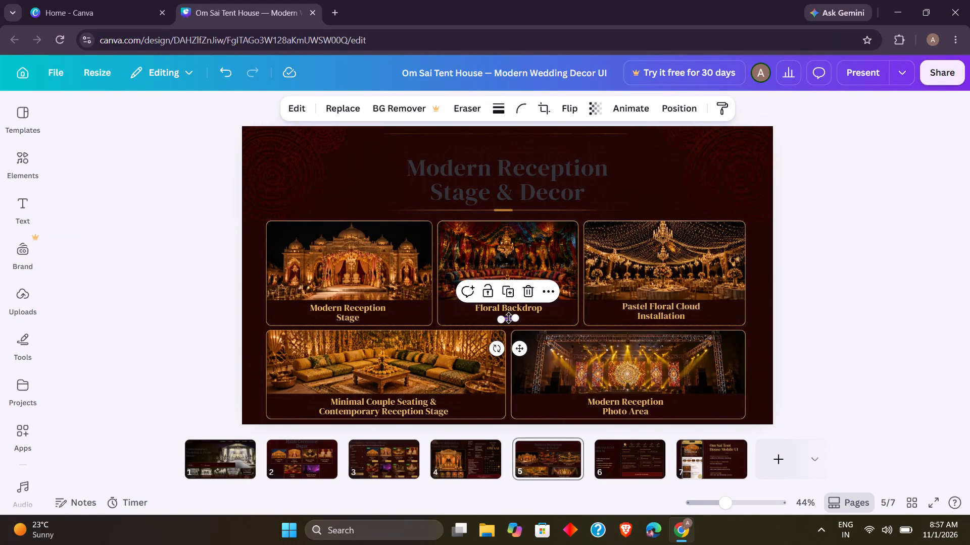
click(527, 293)
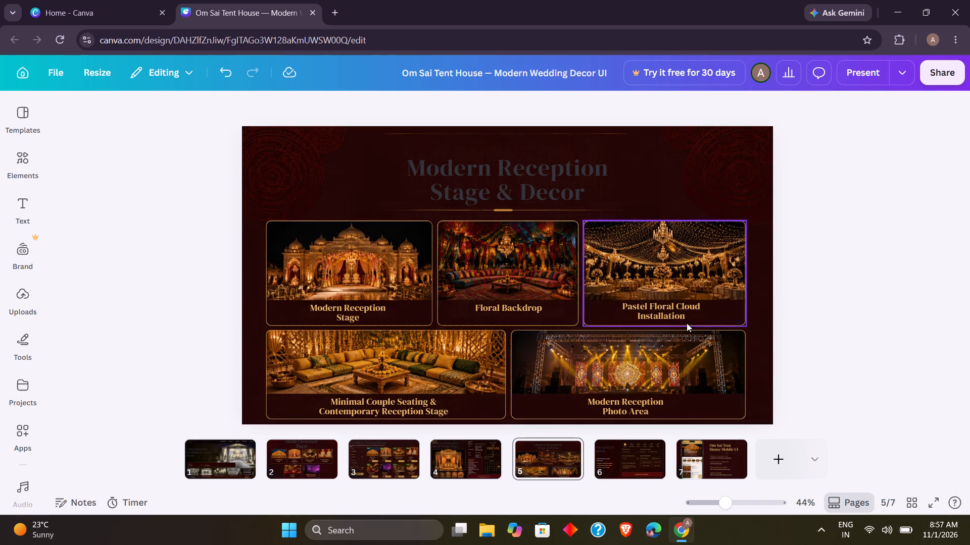
Shorten the "Pastel Floral Cloud Installation" card caption to "Floral Cloud Installation".
click(682, 315)
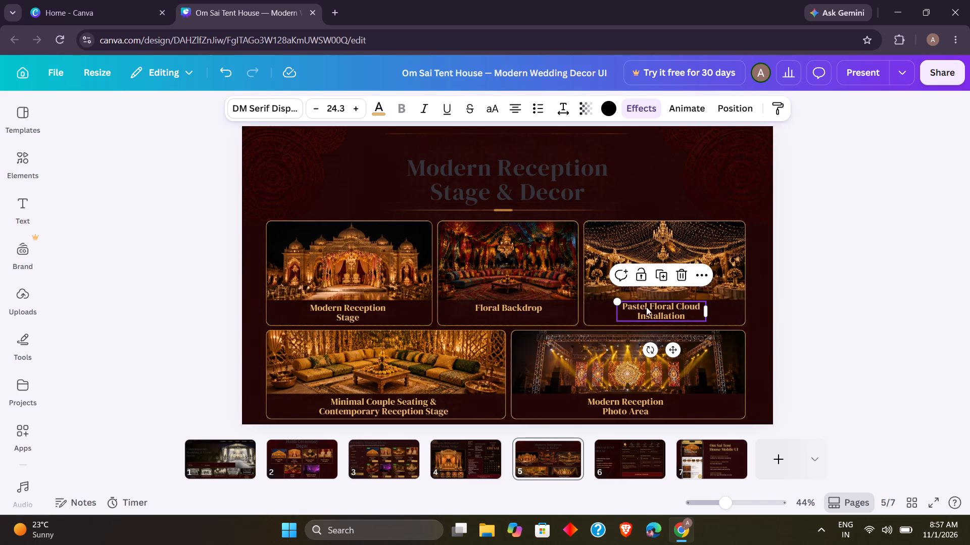
click(646, 305)
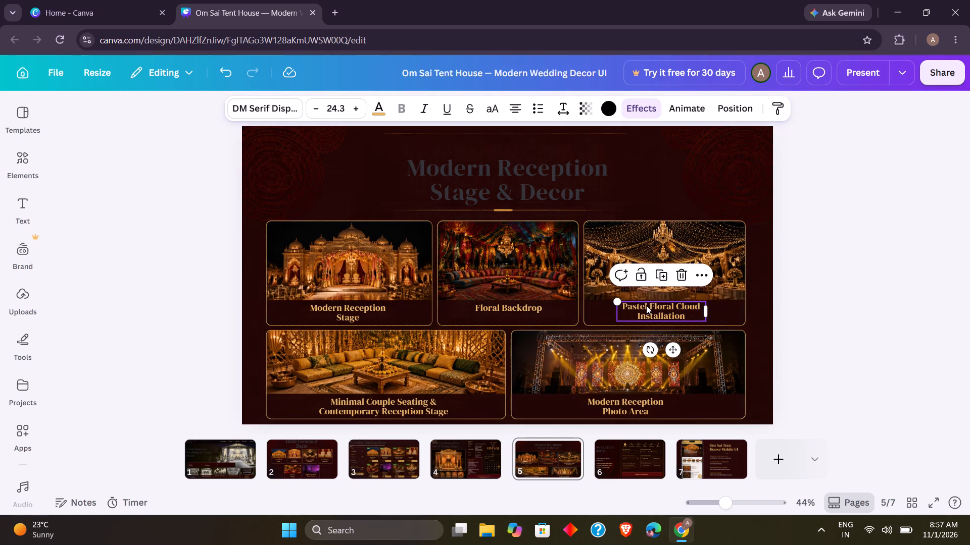
click(646, 305)
key(BackSpace)
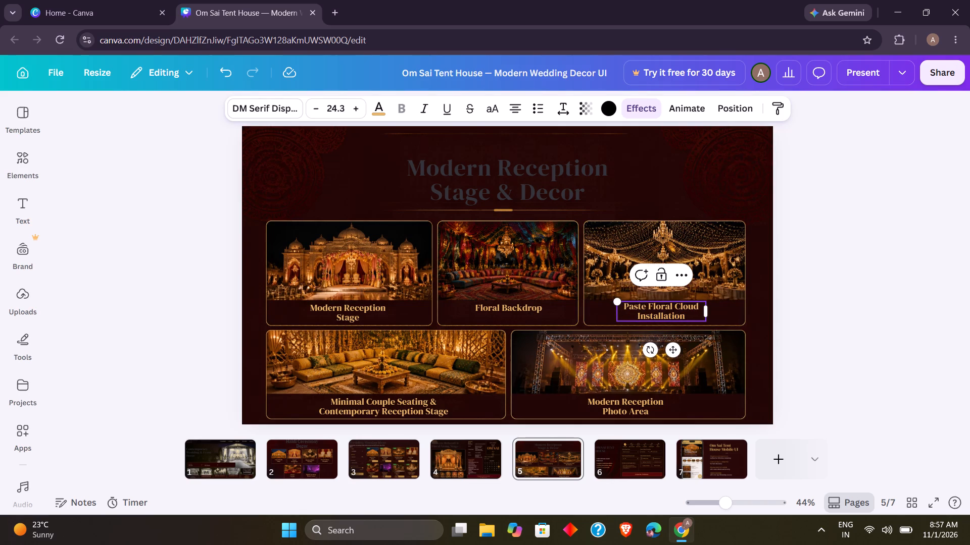
key(BackSpace)
key(BackSpace)
key(BackSpace)
key(BackSpace)
key(BackSpace)
key(BackSpace)
key(BackSpace)
key(BackSpace)
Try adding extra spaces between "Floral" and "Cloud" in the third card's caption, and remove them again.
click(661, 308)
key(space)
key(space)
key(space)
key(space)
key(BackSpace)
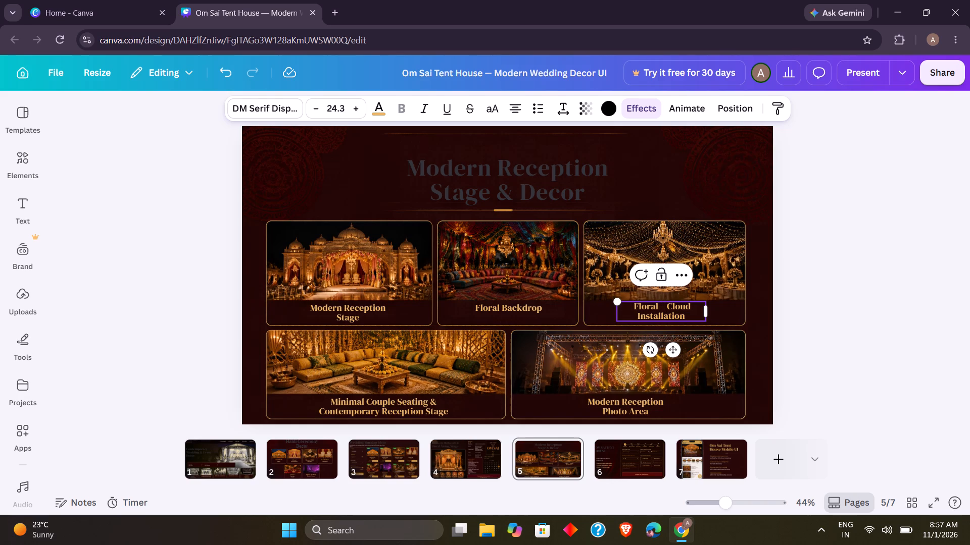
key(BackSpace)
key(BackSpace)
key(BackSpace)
Narrow the "Floral Cloud Installation" caption's text box very slightly, keeping the caption on two lines.
drag(707, 310, 712, 310)
drag(712, 310, 698, 307)
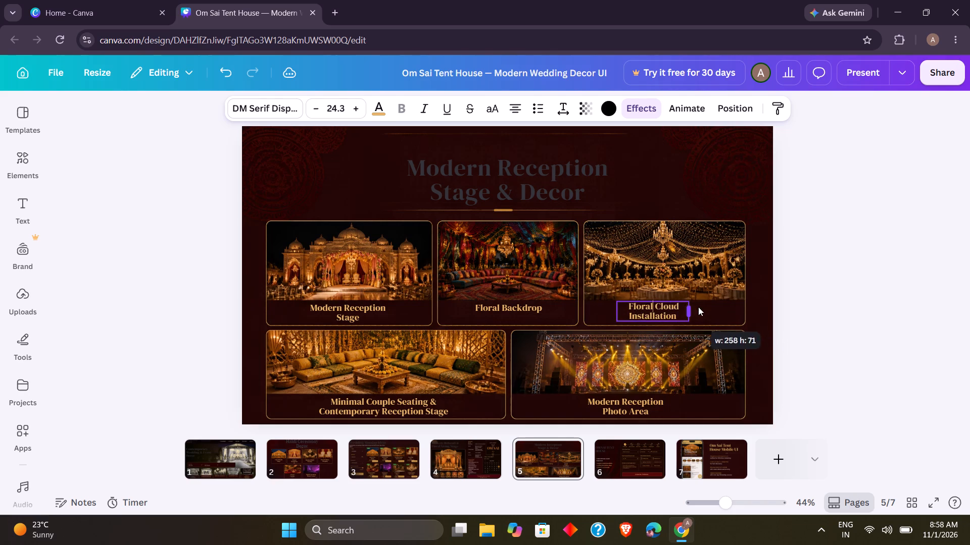
drag(698, 307, 706, 304)
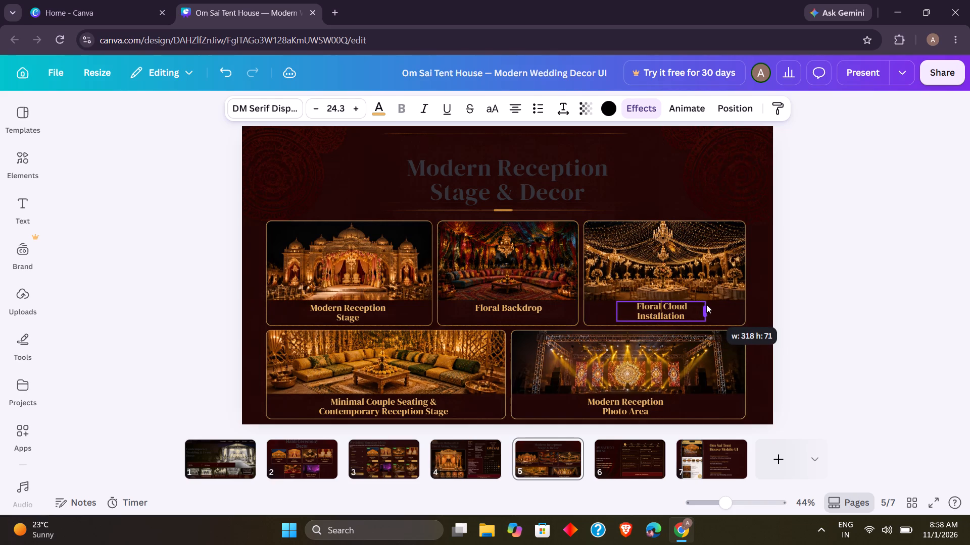
drag(706, 304, 705, 305)
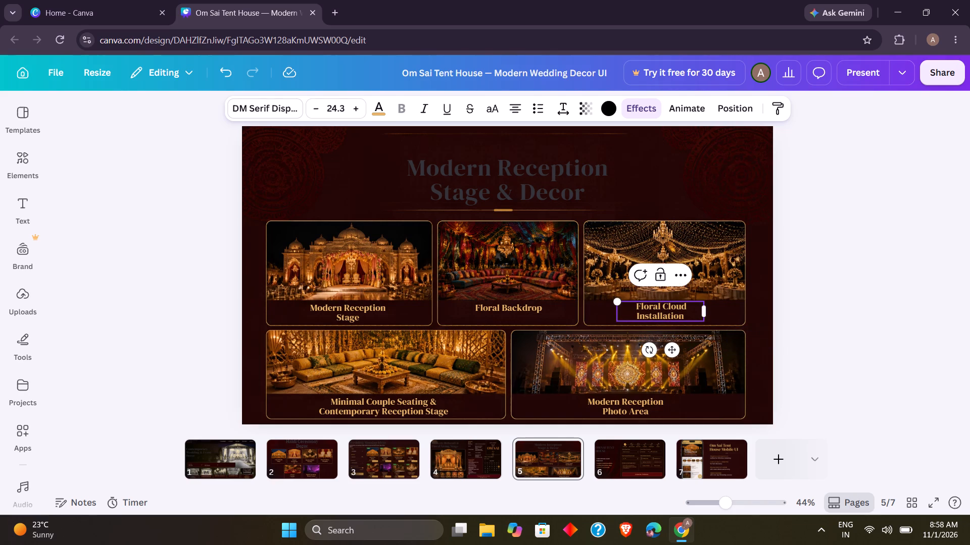
click(680, 310)
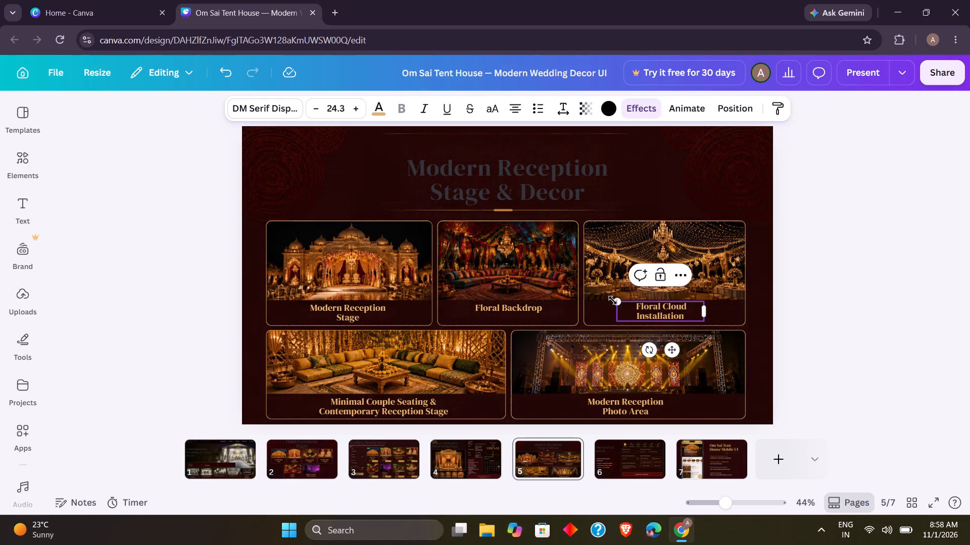
click(603, 303)
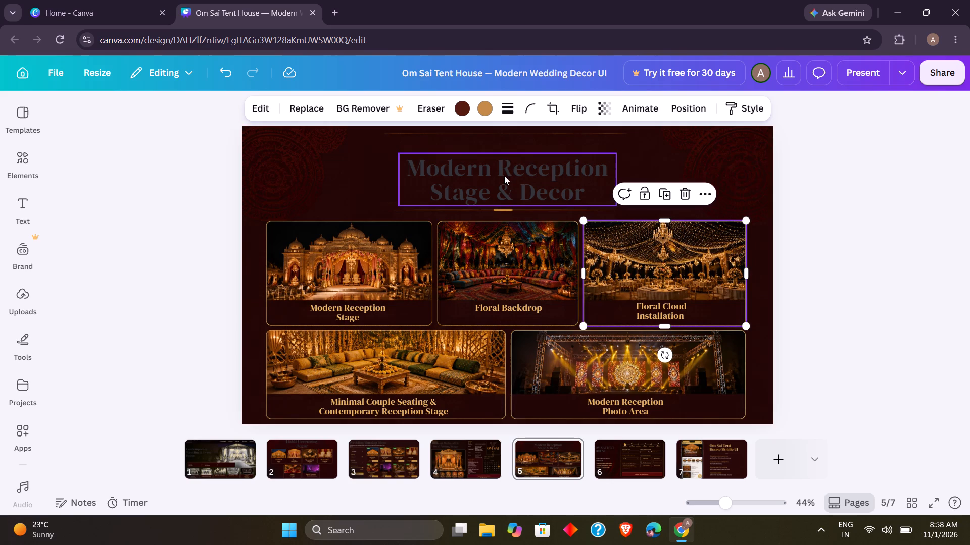
click(351, 170)
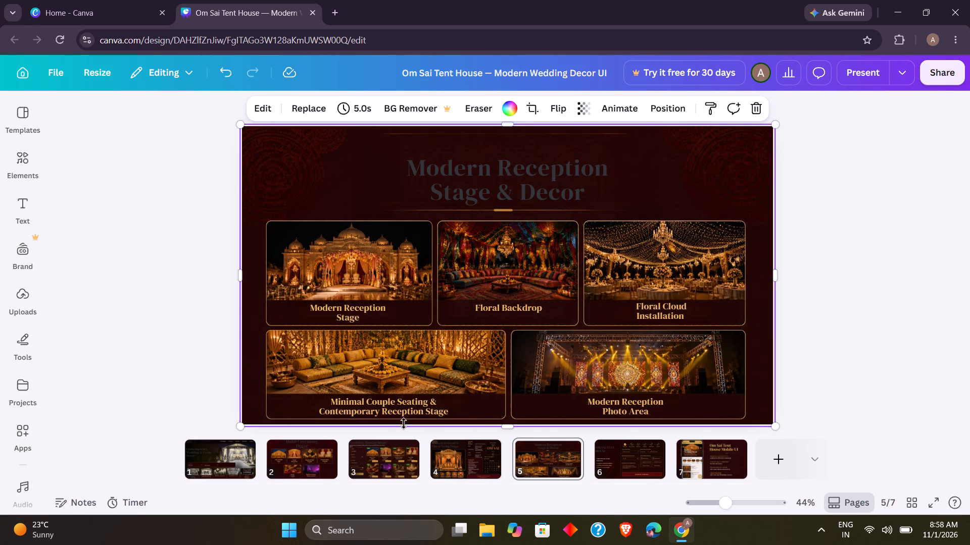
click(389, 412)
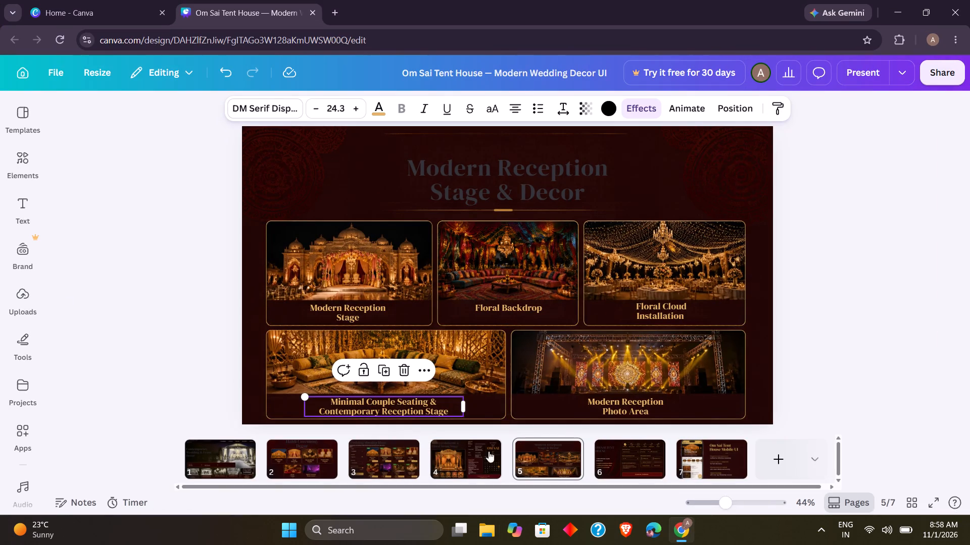
On page 4, widen the "TENT HOUSE" text box so each word fits on its own line, and centre it beneath "OM SAI".
click(465, 458)
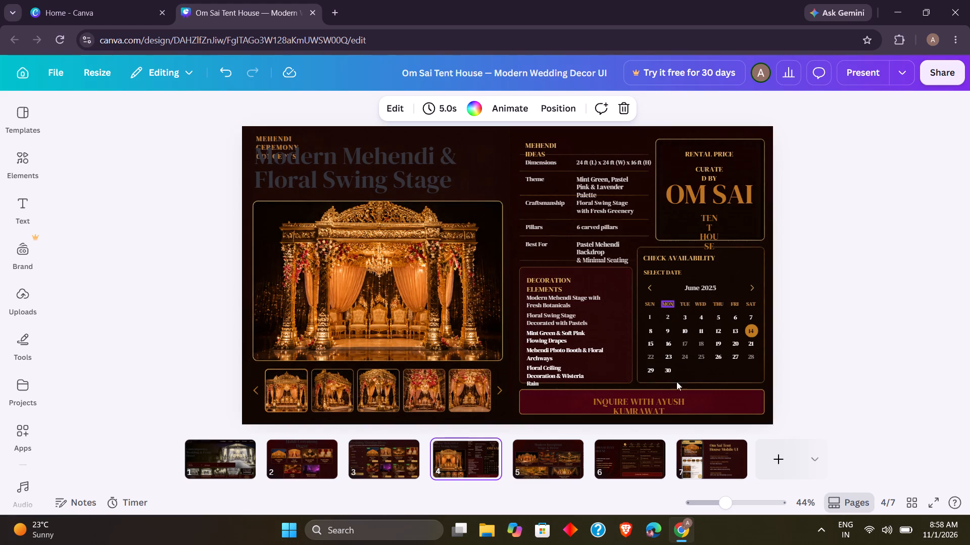
click(661, 399)
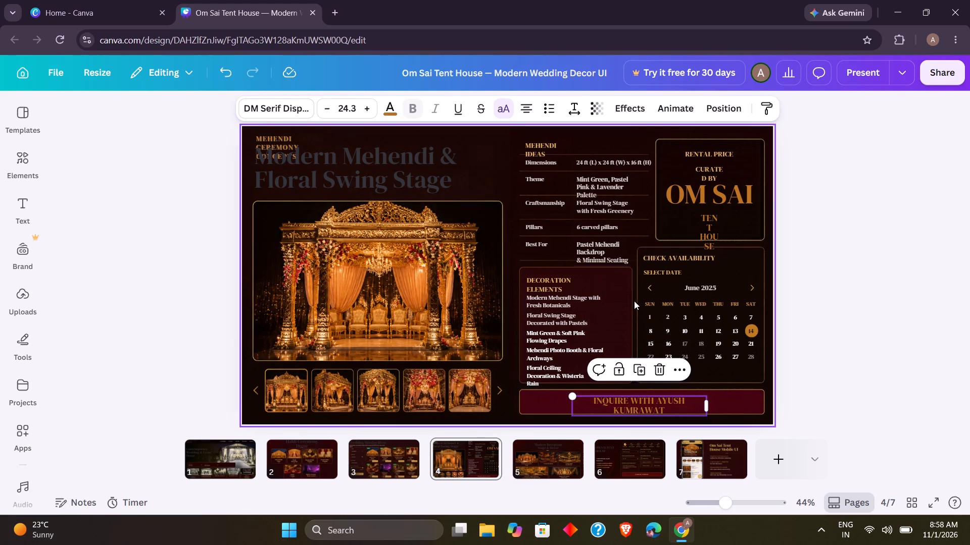
click(824, 205)
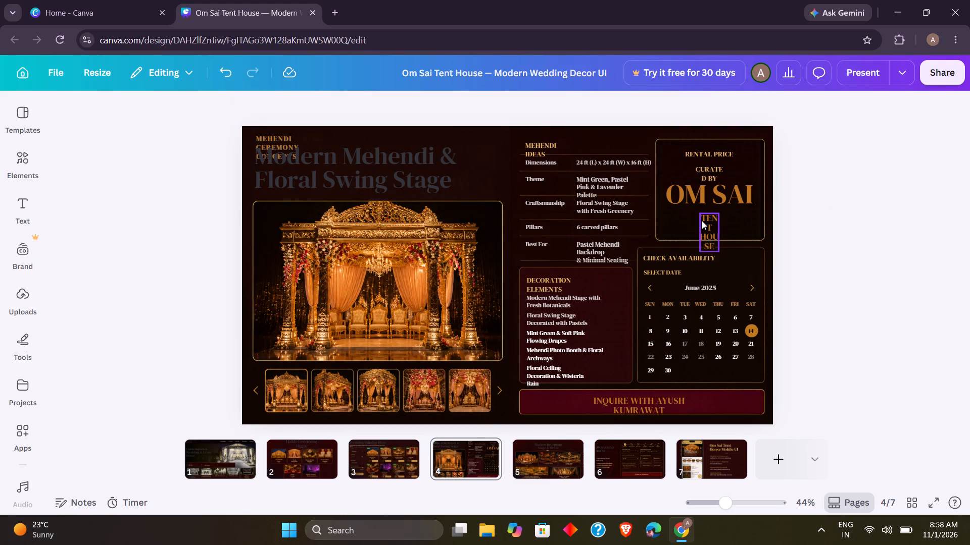
click(702, 221)
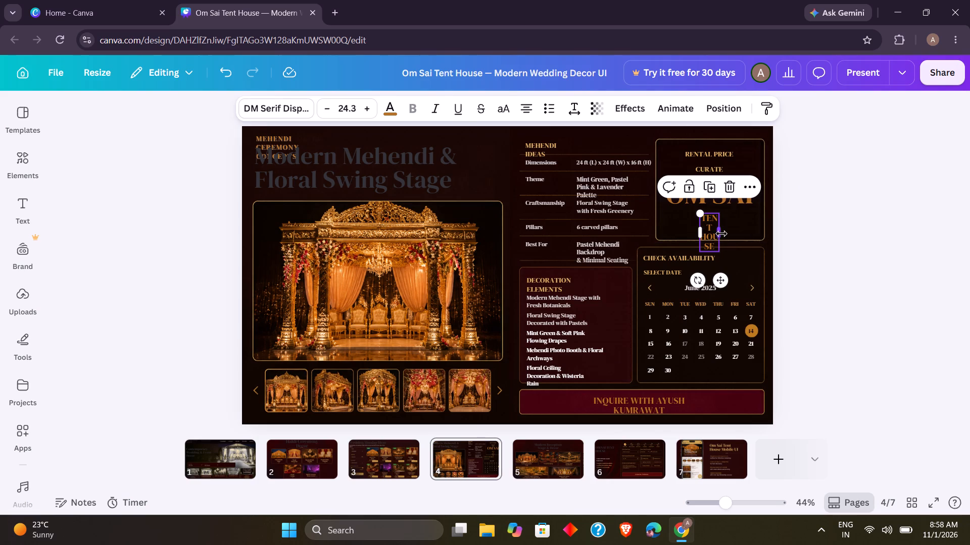
drag(721, 233, 738, 229)
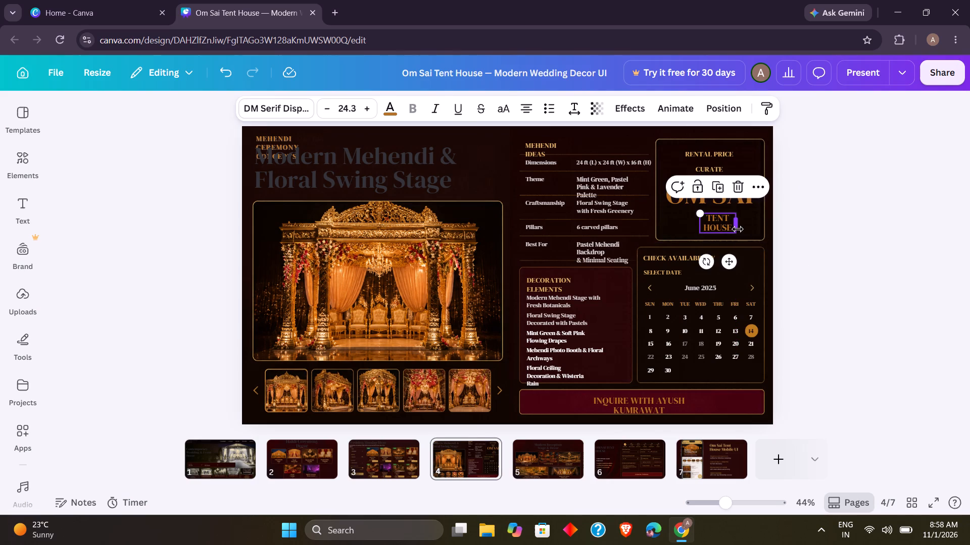
drag(731, 261, 723, 256)
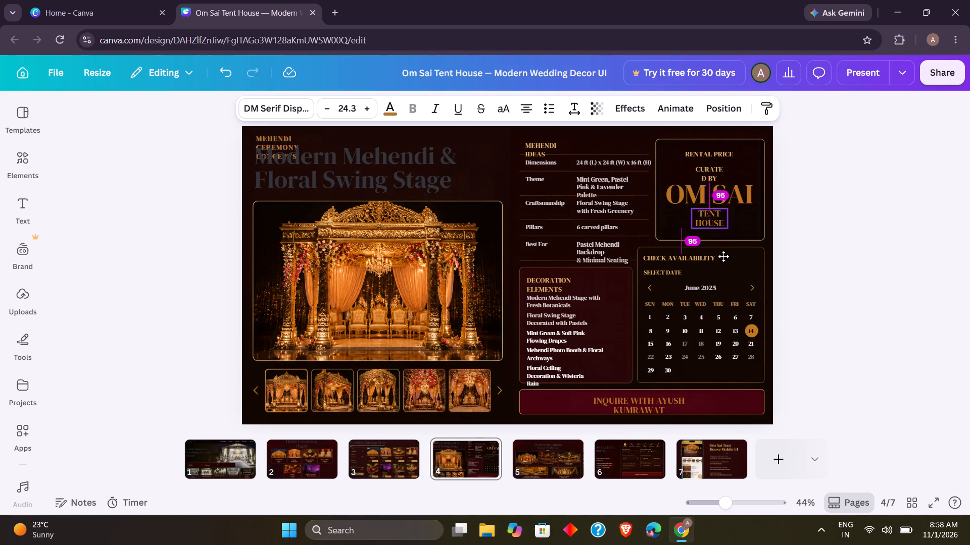
drag(723, 256, 722, 256)
drag(722, 256, 721, 257)
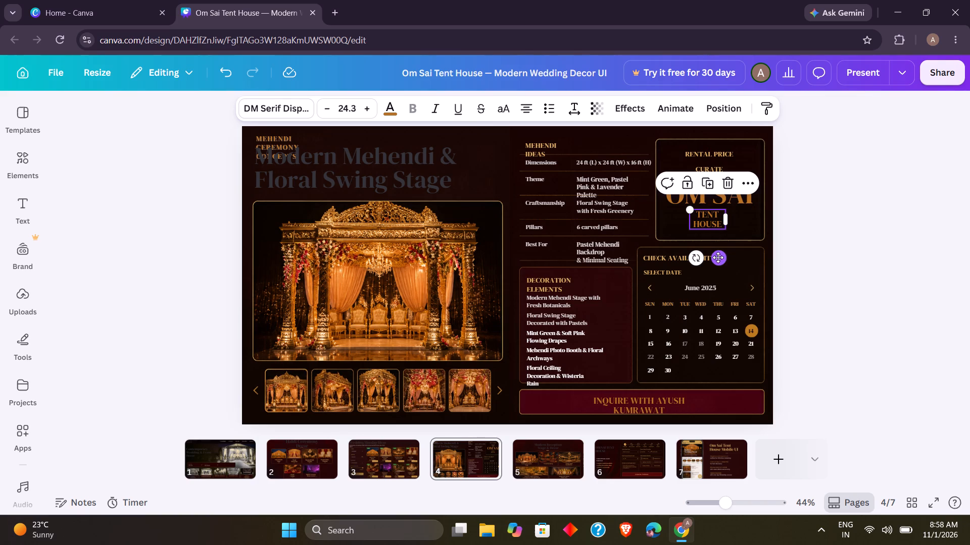
click(718, 257)
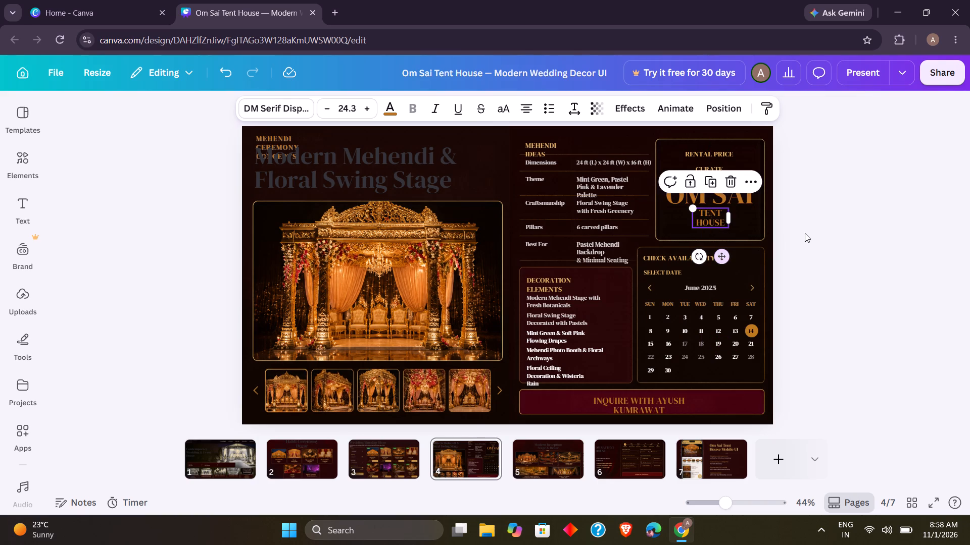
click(805, 233)
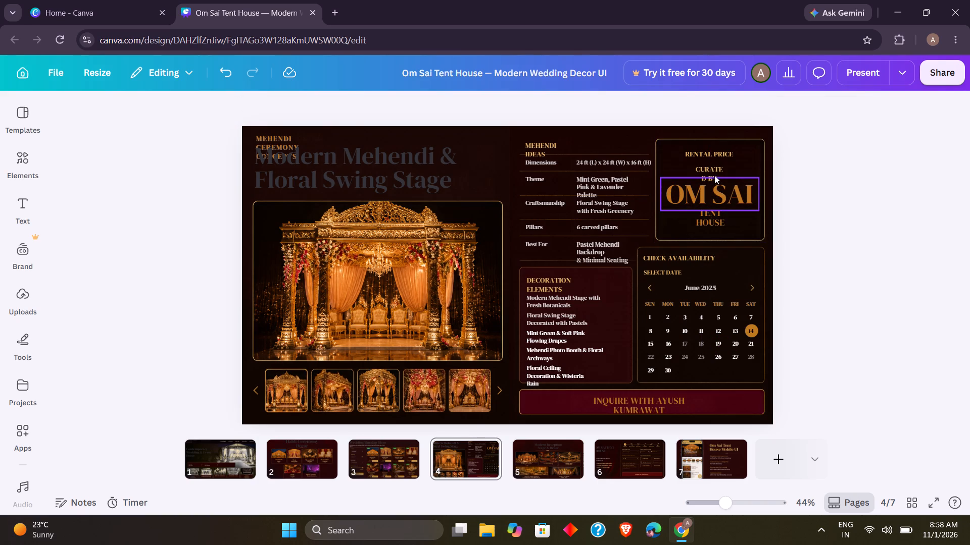
Widen "CURATED BY" to fit on one line, and nudge it and "RENTAL PRICE" slightly down, centred above "OM SAI".
click(714, 170)
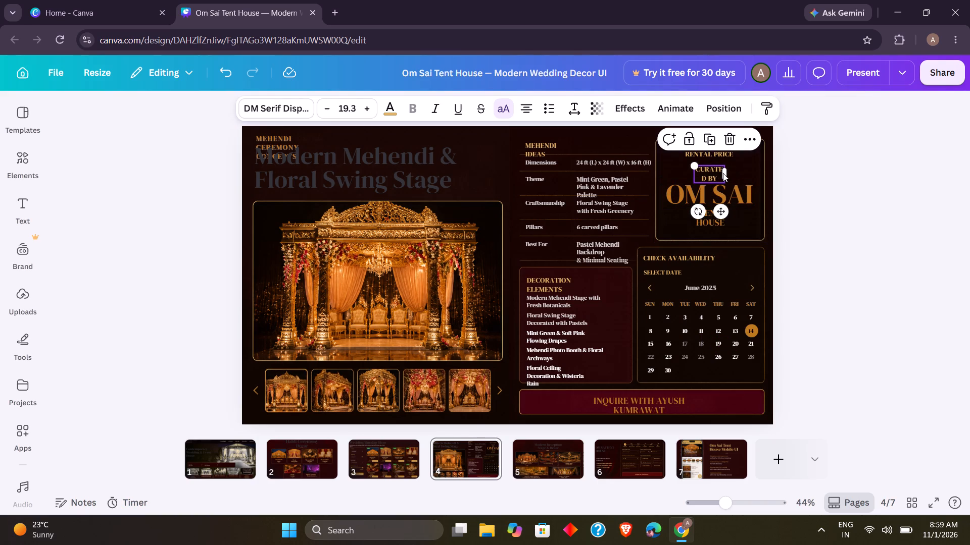
drag(726, 173, 731, 172)
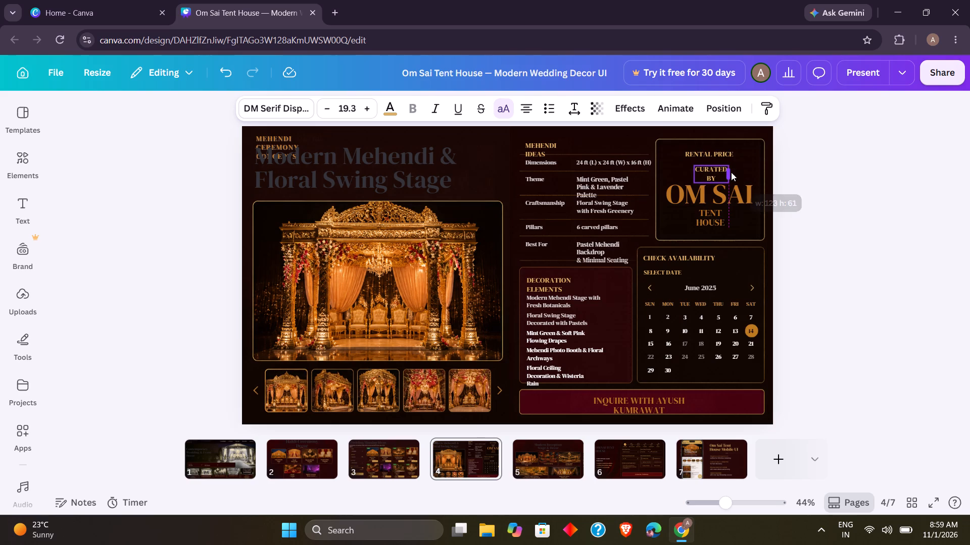
drag(731, 172, 731, 172)
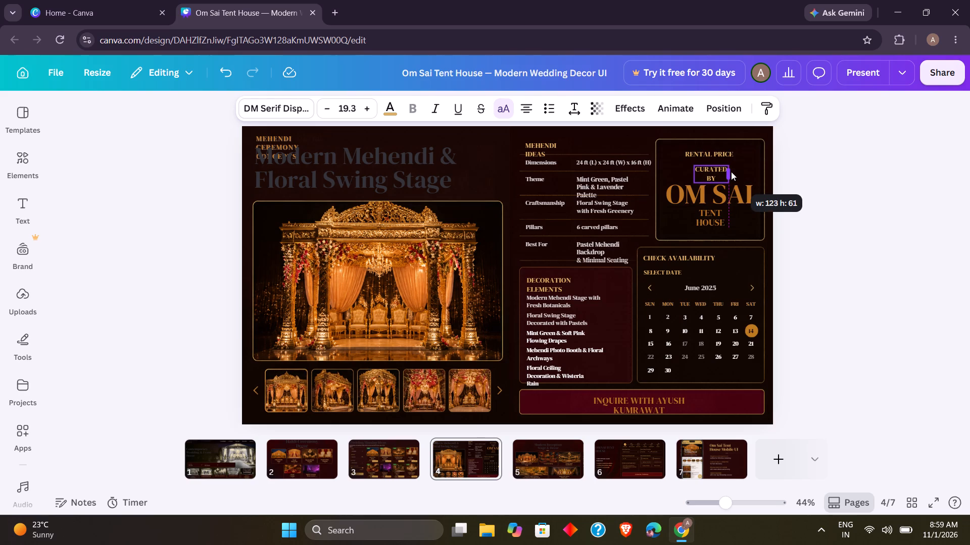
drag(731, 172, 740, 171)
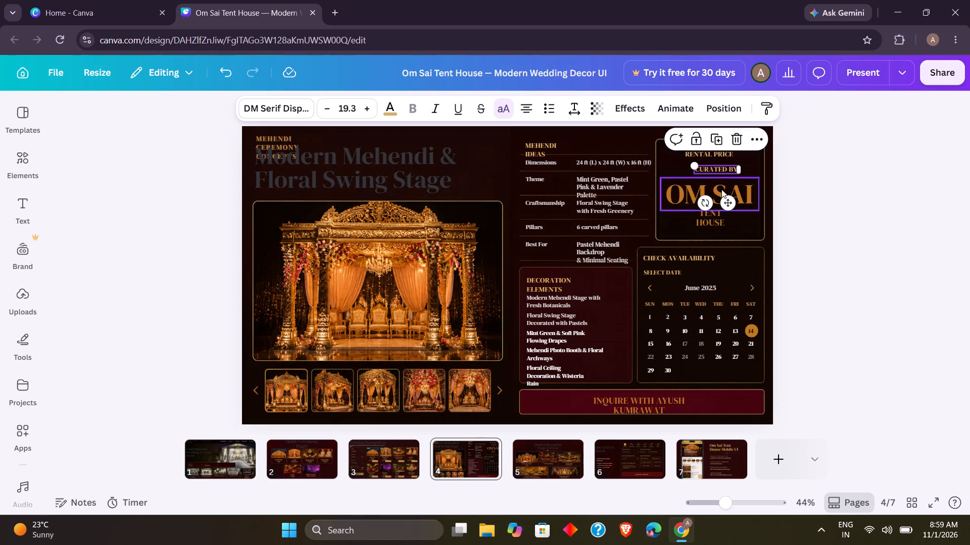
drag(731, 204, 726, 206)
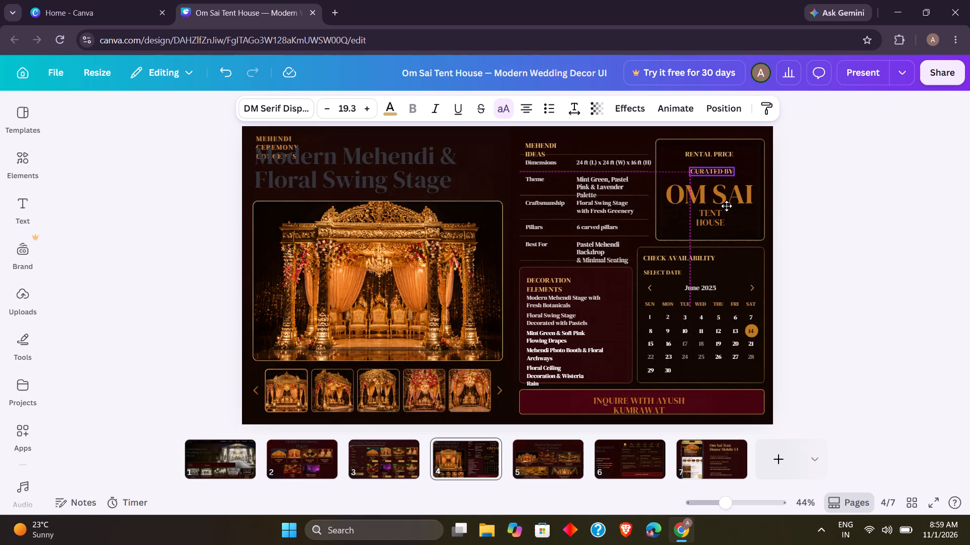
drag(726, 206, 725, 207)
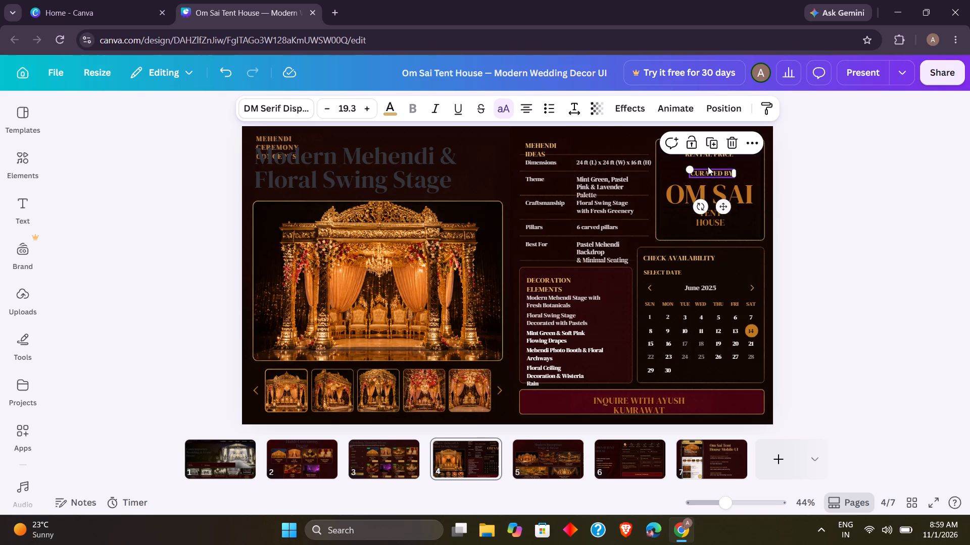
click(713, 155)
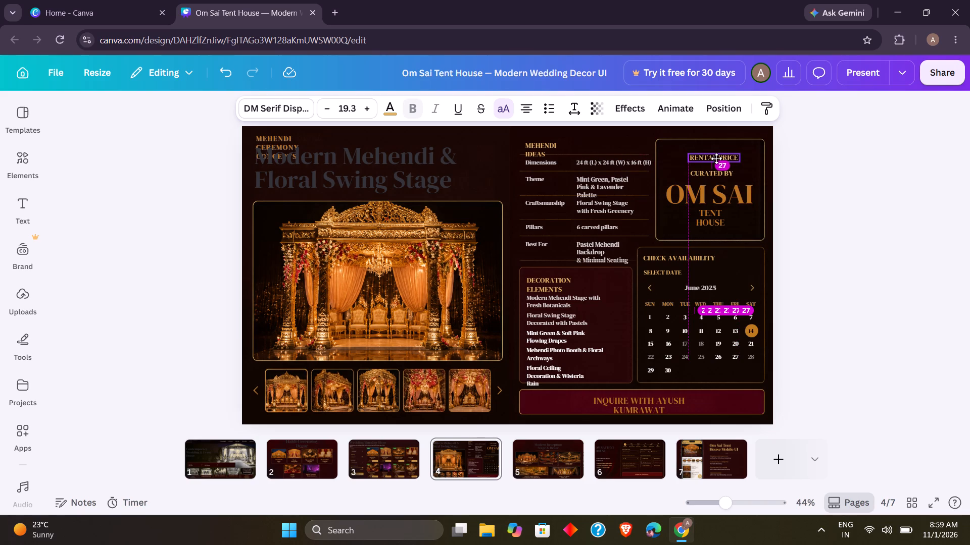
click(794, 163)
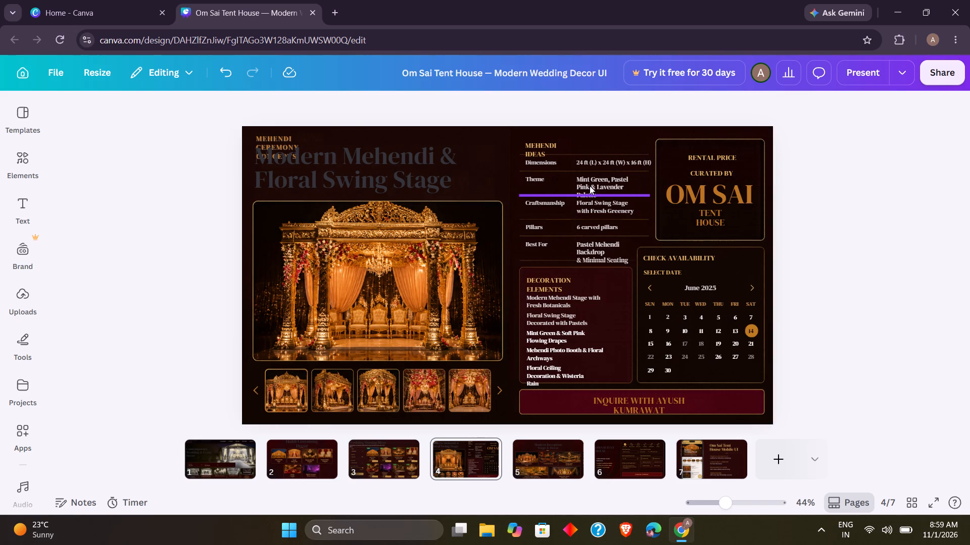
Nudge the "Theme" value, the "MEHENDI IDEAS" heading and the "Best For" value up, clear of the table's divider lines.
drag(590, 186, 590, 180)
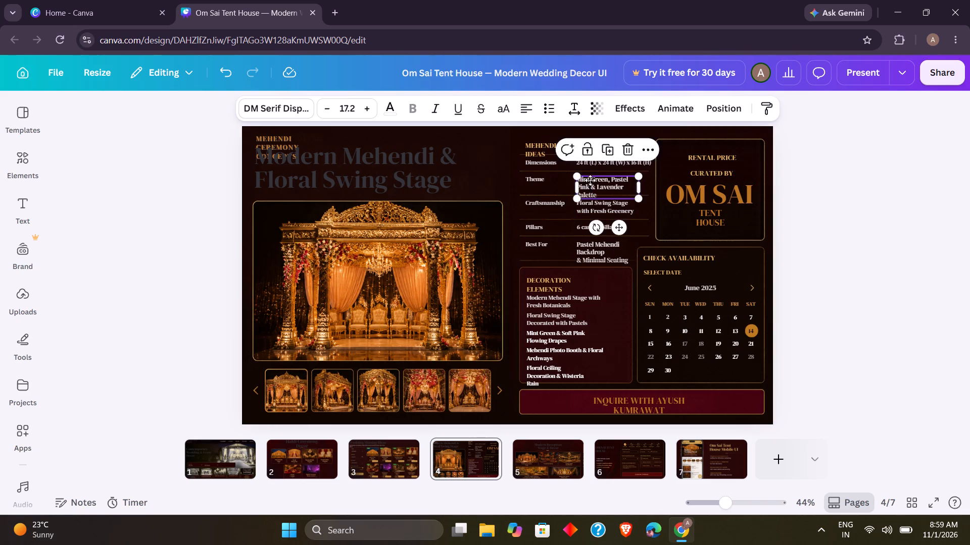
drag(590, 180, 590, 181)
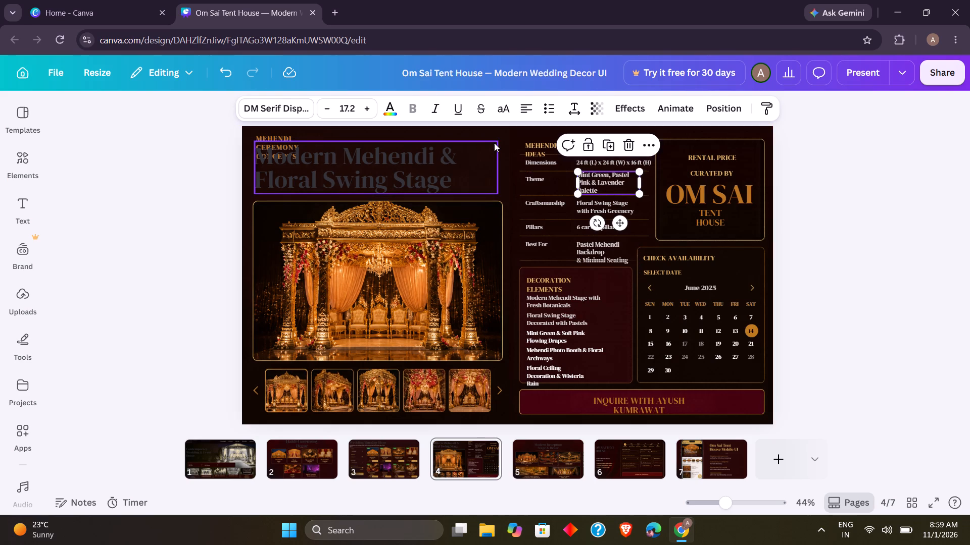
click(506, 143)
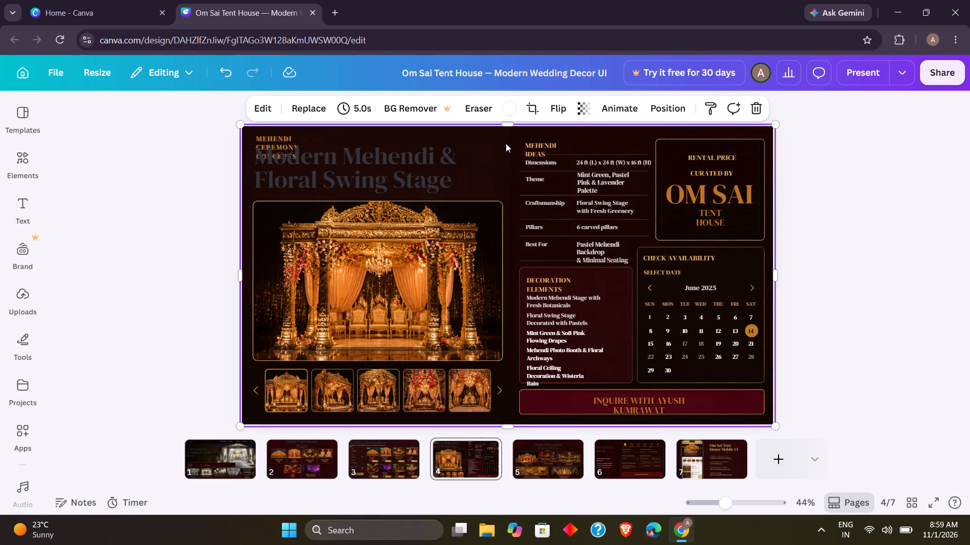
drag(537, 144, 536, 139)
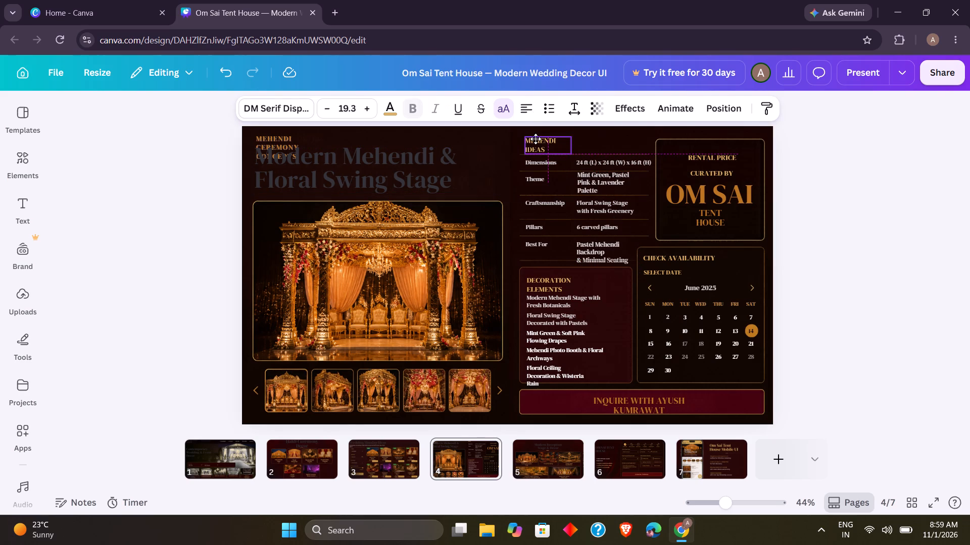
drag(536, 139, 536, 137)
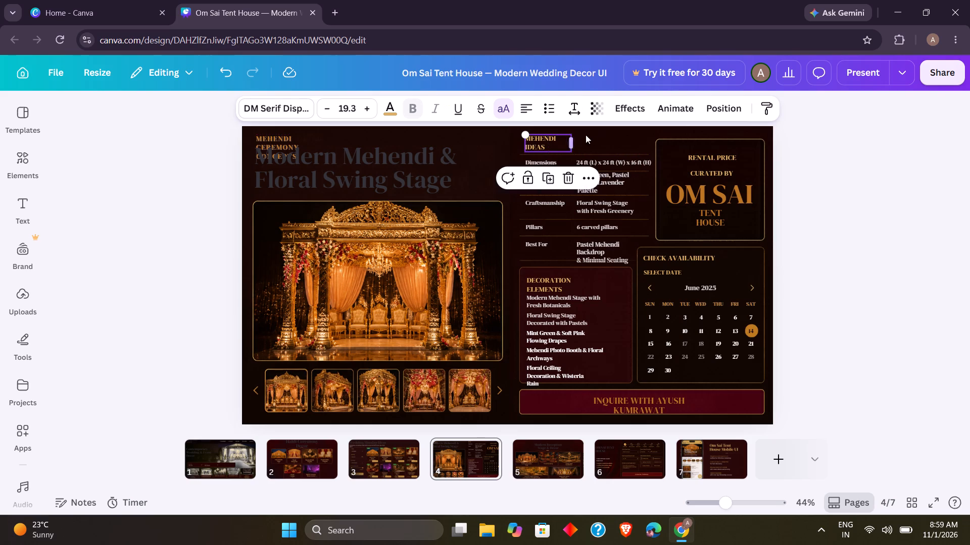
click(601, 135)
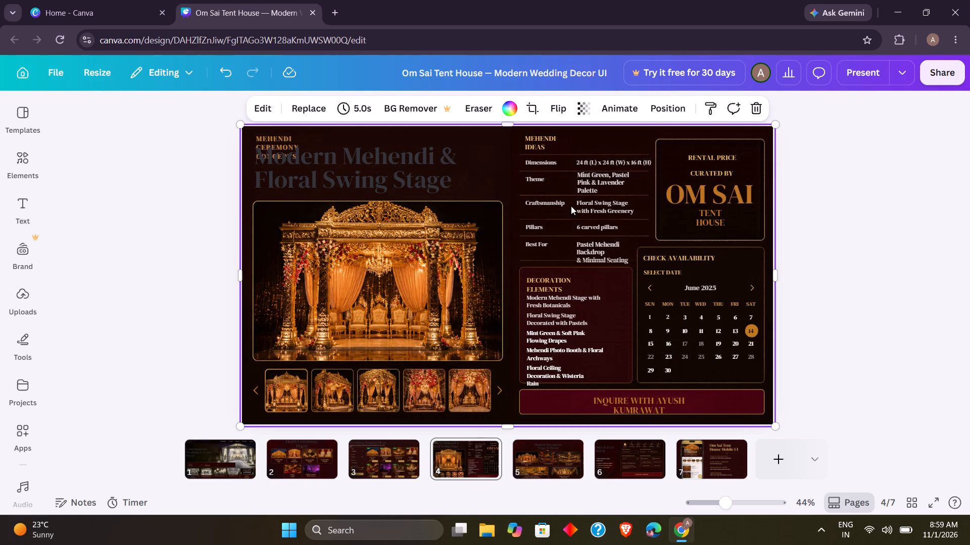
click(606, 207)
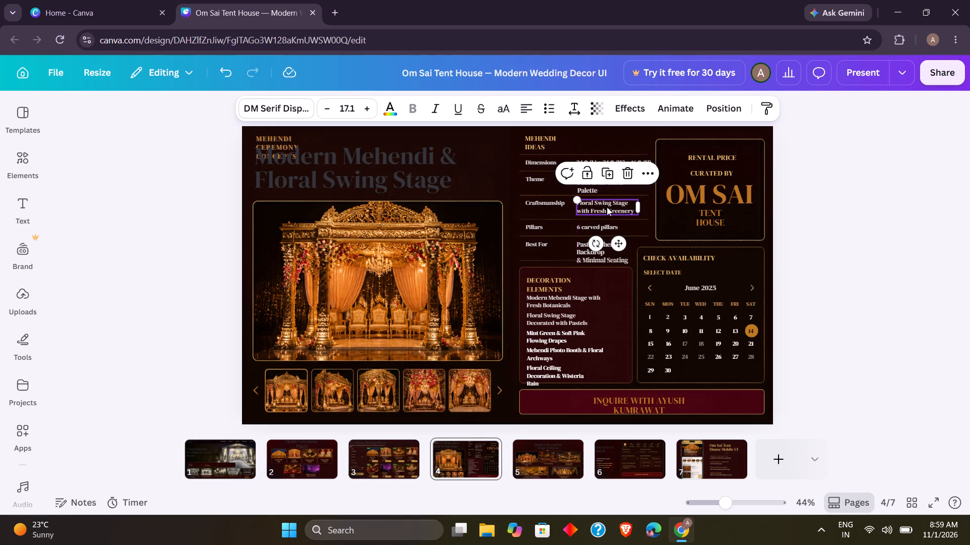
click(599, 256)
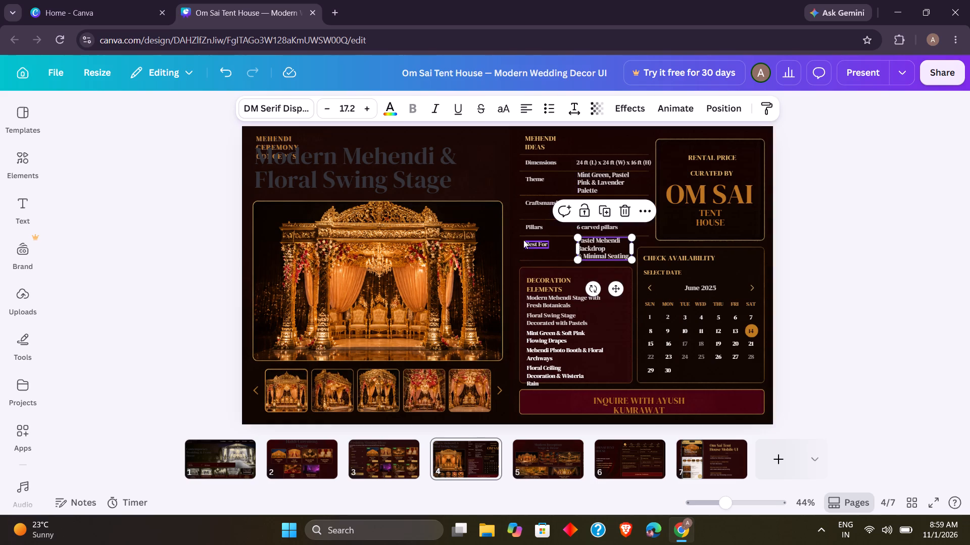
click(505, 212)
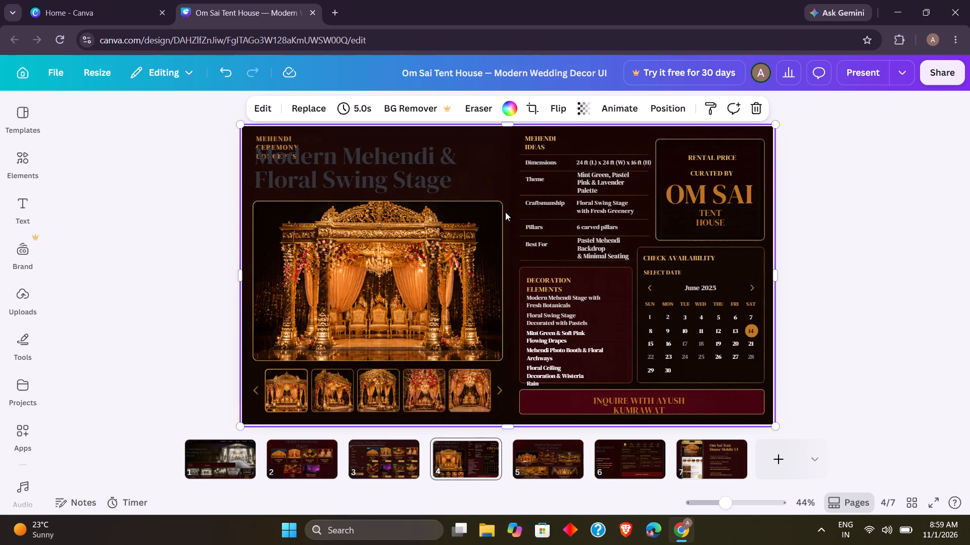
Widen the "Floral Ceiling Decoration & Wisteria Rain" text box so the text wraps onto two lines inside its card.
click(531, 371)
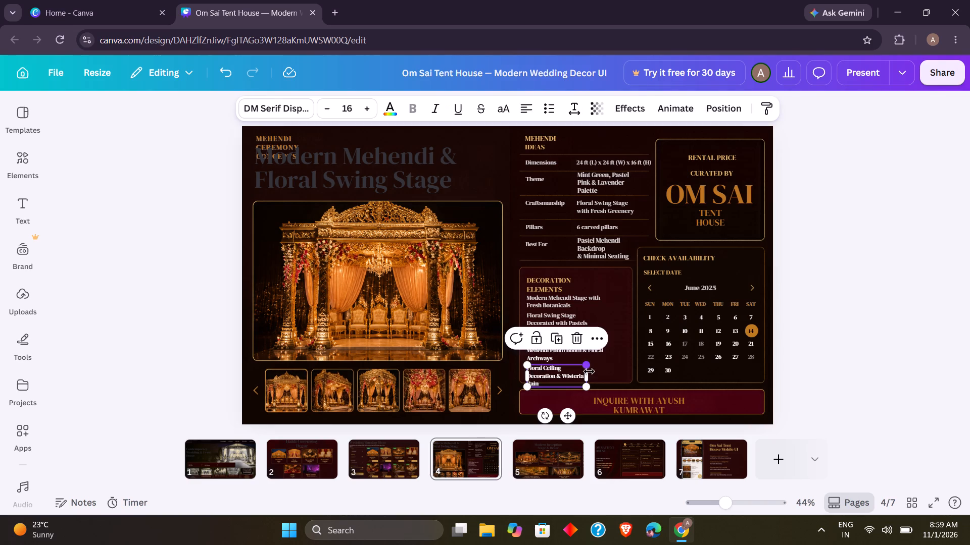
drag(589, 376, 594, 376)
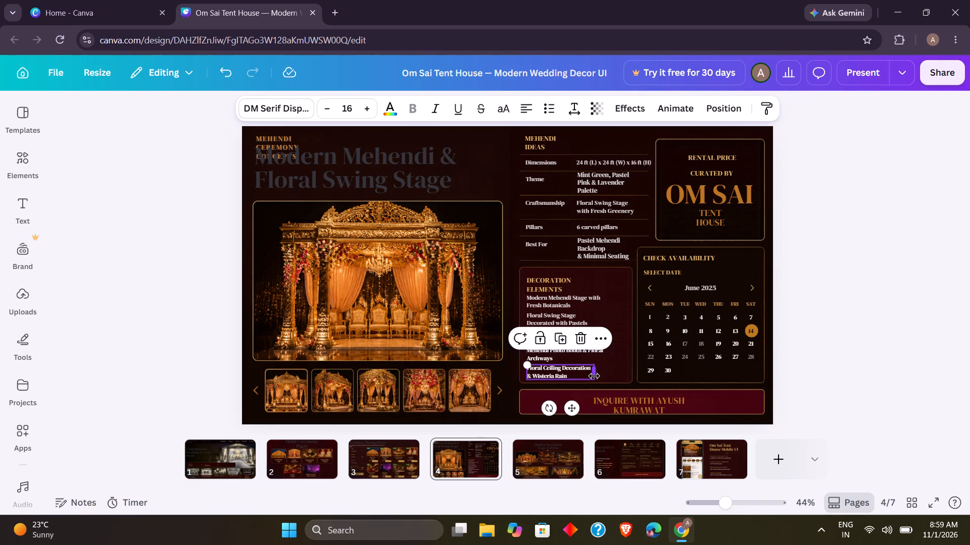
click(504, 275)
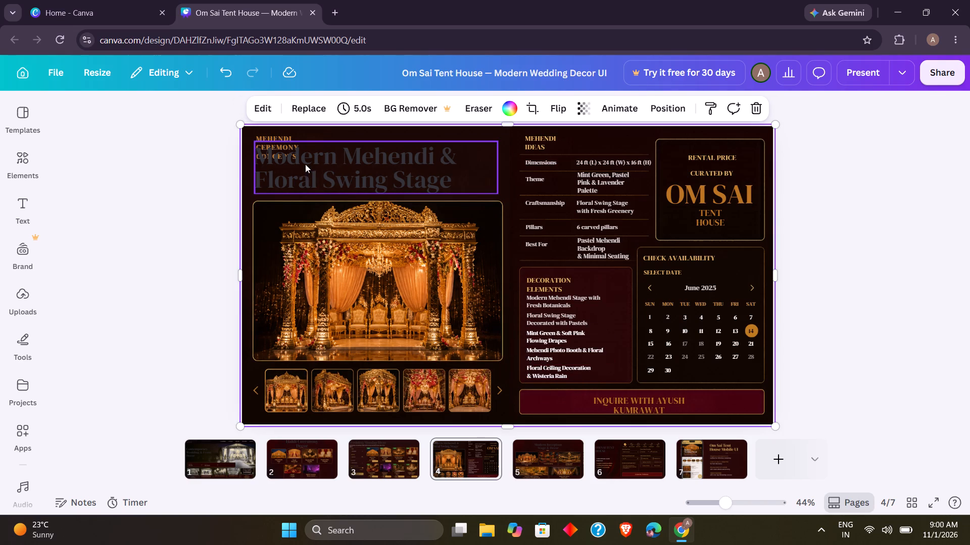
Shrink the "Modern Mehendi & Floral Swing Stage" title to about size 51 and fit it between "MEHENDI CEREMONY CONCEPTS" and the stage photo.
click(270, 134)
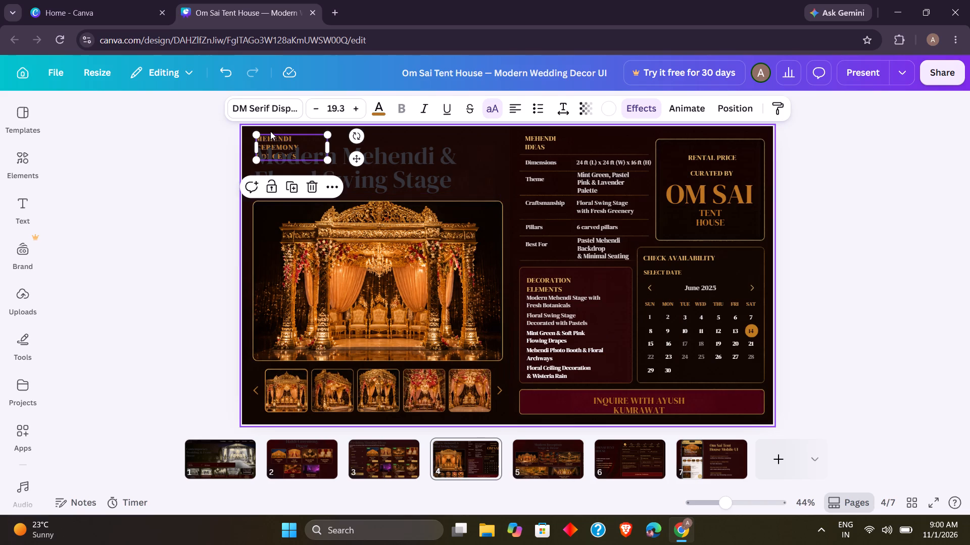
click(417, 163)
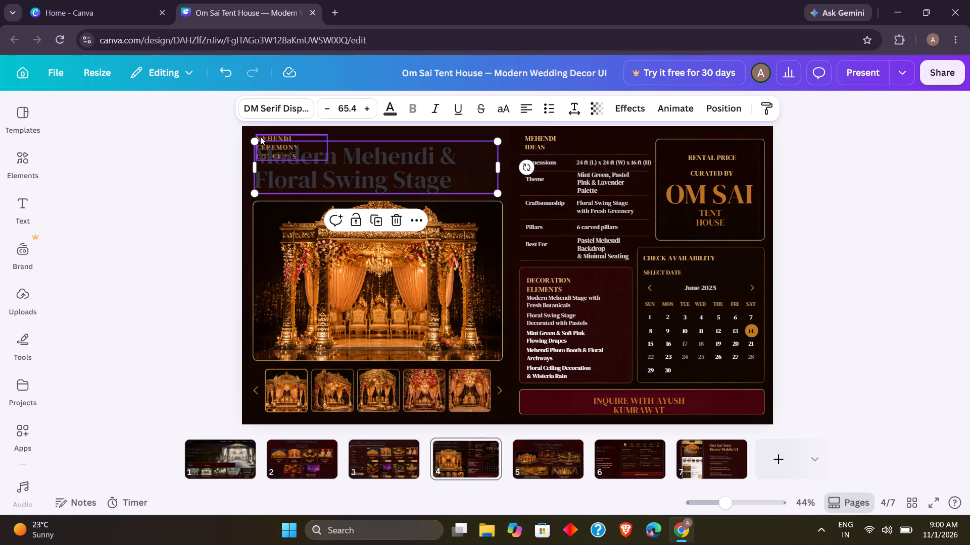
drag(253, 140, 274, 161)
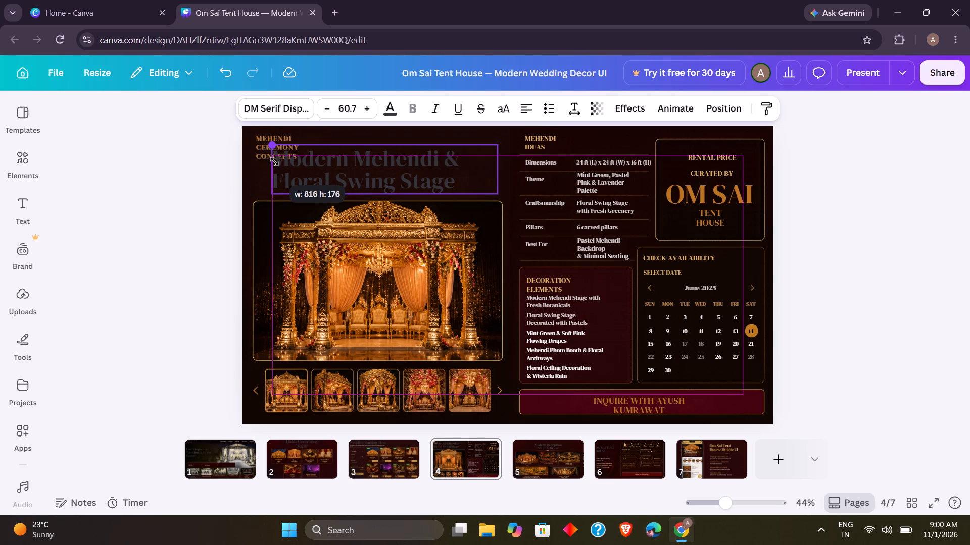
drag(274, 161, 301, 166)
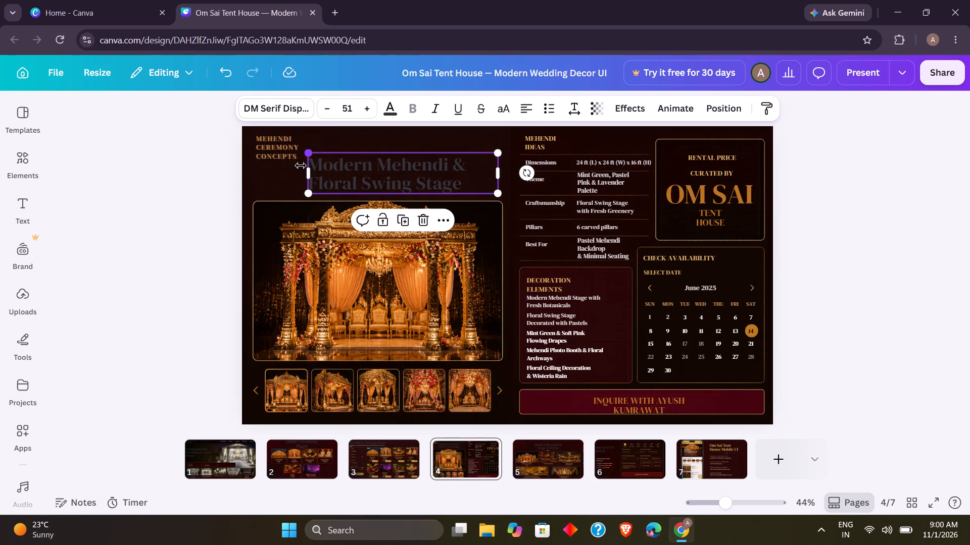
drag(389, 170, 339, 174)
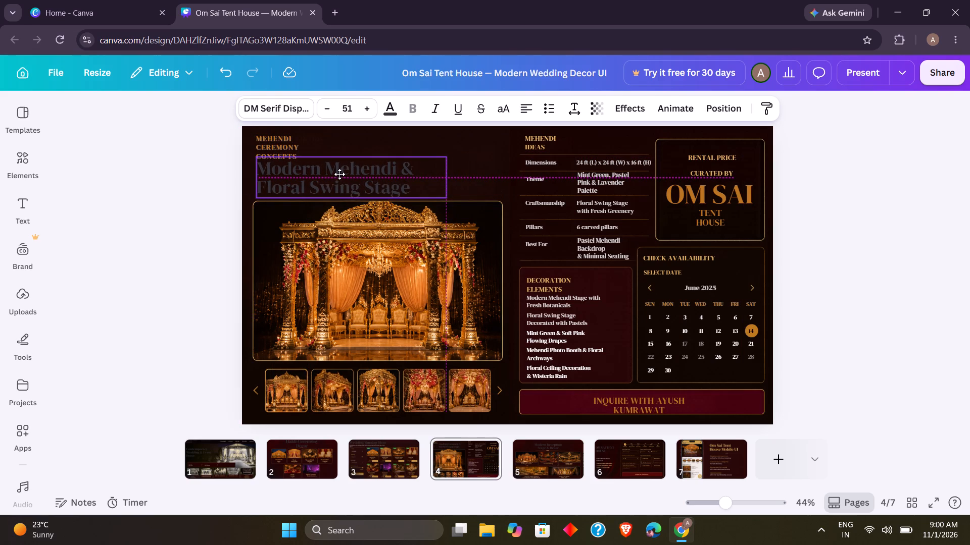
drag(339, 174, 335, 174)
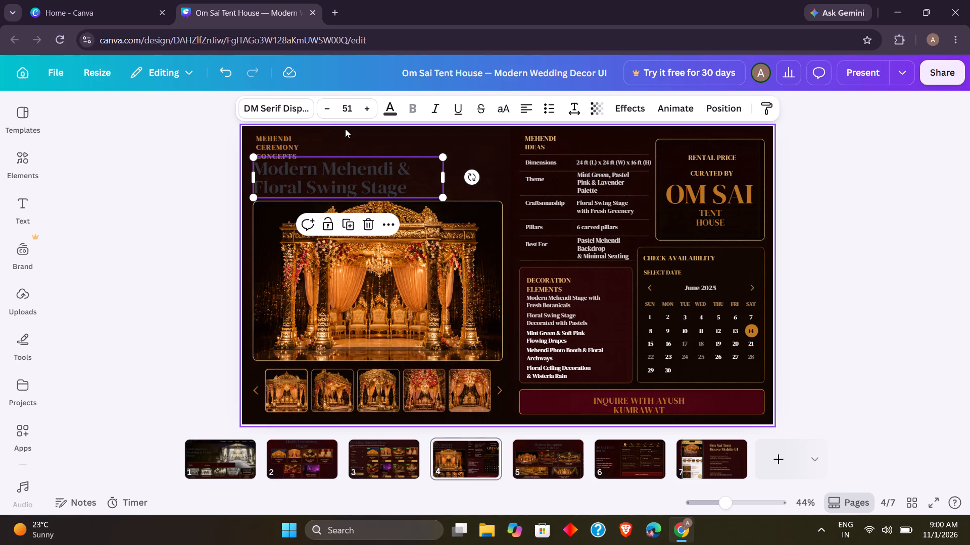
click(345, 129)
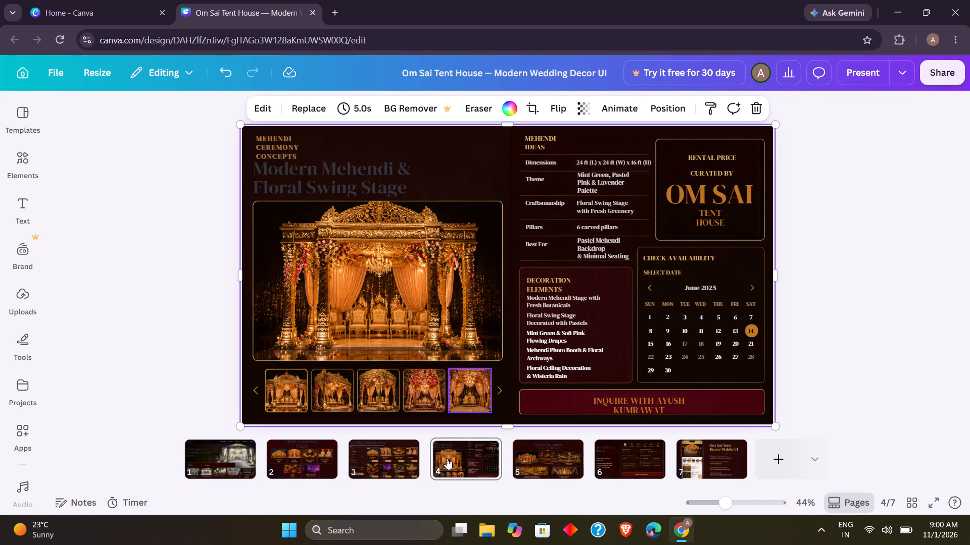
Go to page 3, the "Wedding Mandap Ideas" page.
click(391, 453)
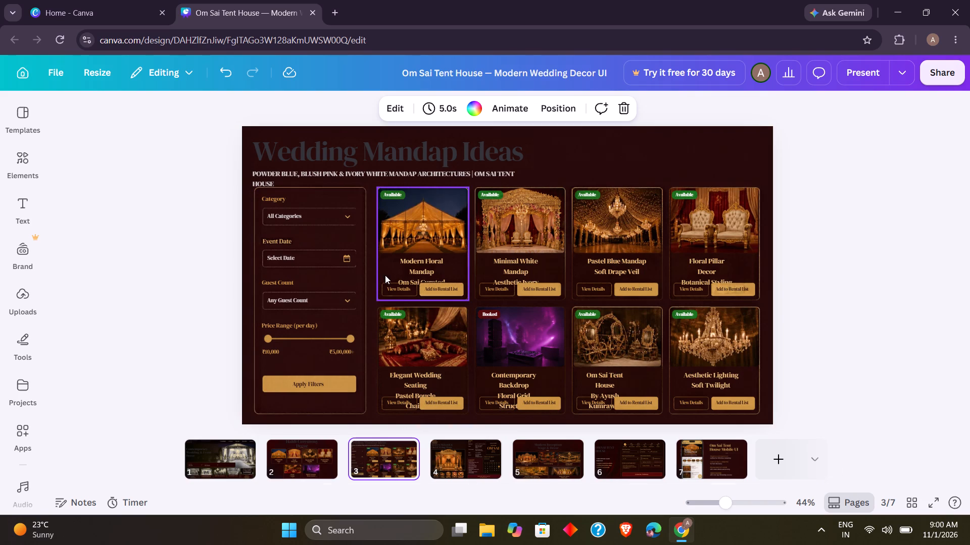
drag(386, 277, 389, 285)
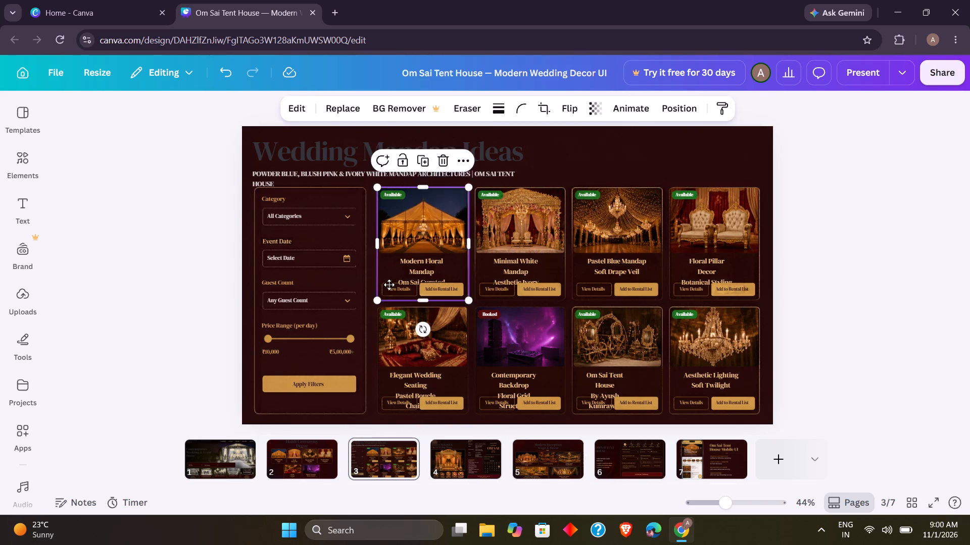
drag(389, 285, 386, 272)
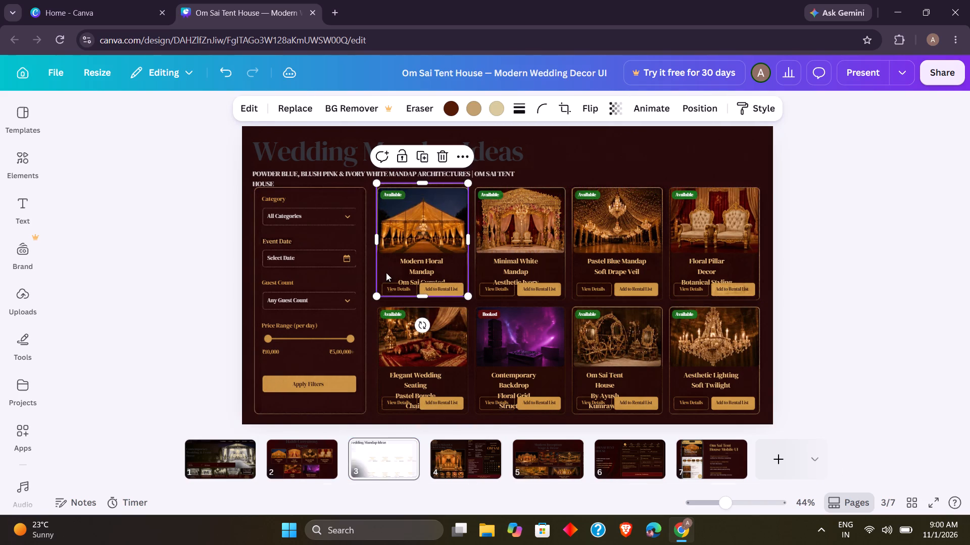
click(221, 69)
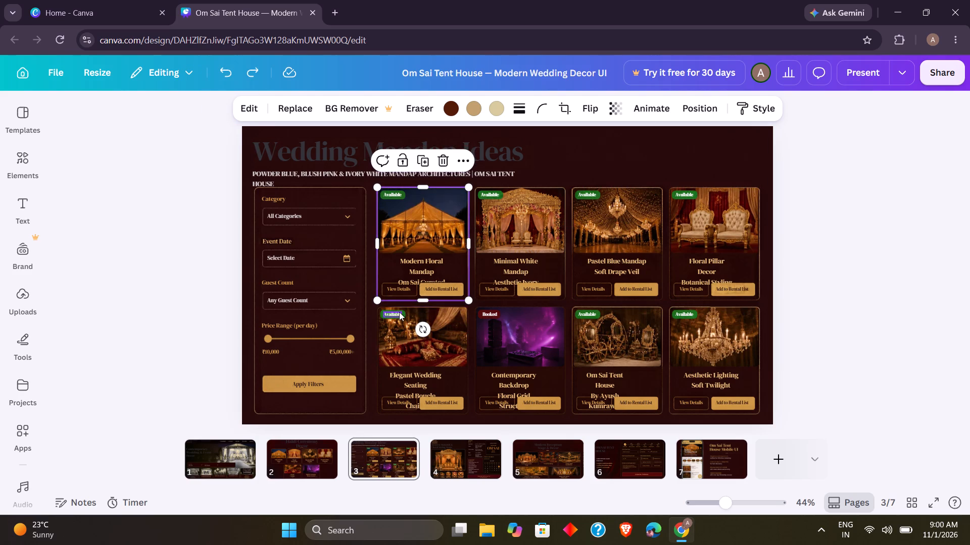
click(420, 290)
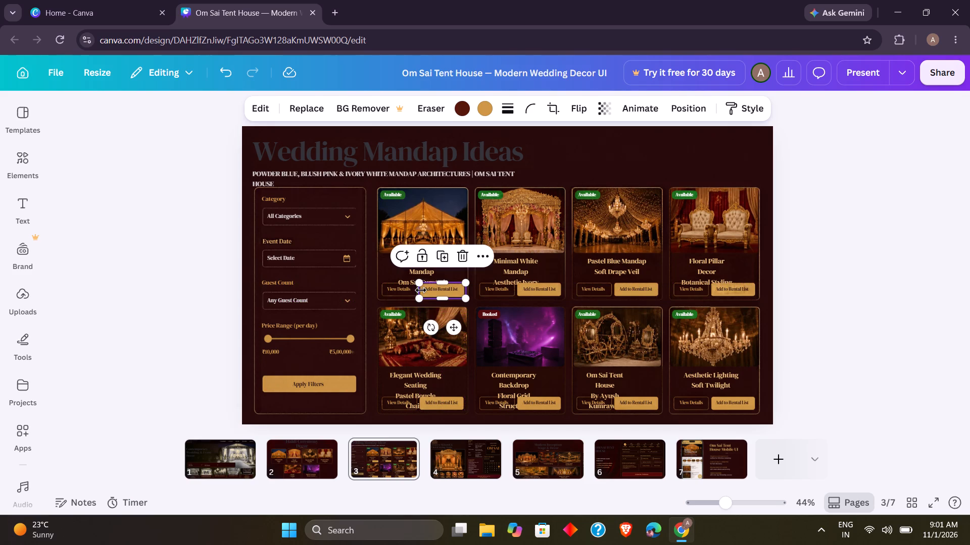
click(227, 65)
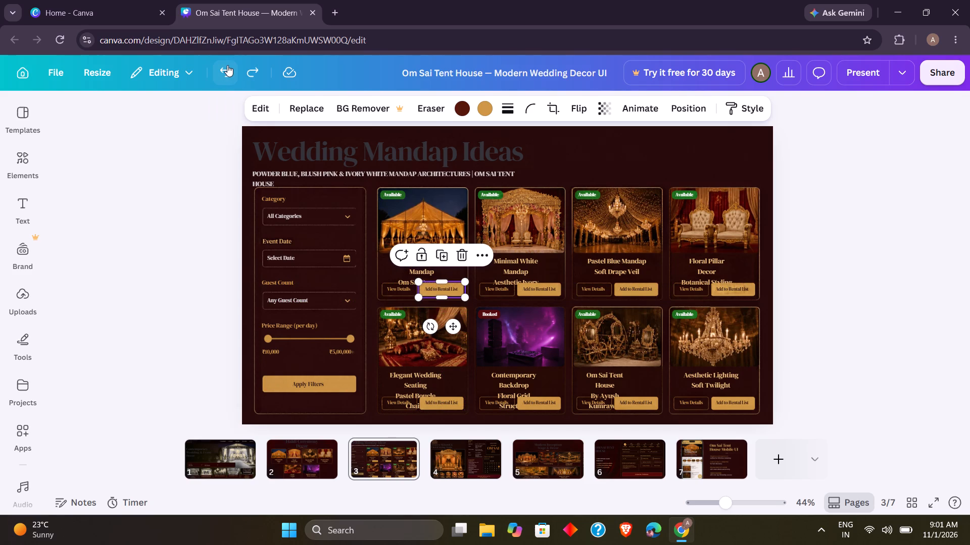
Make the gold "Add to Rental List" button shape on the "Modern Floral Mandap" card slightly shorter and narrower.
drag(441, 298, 442, 294)
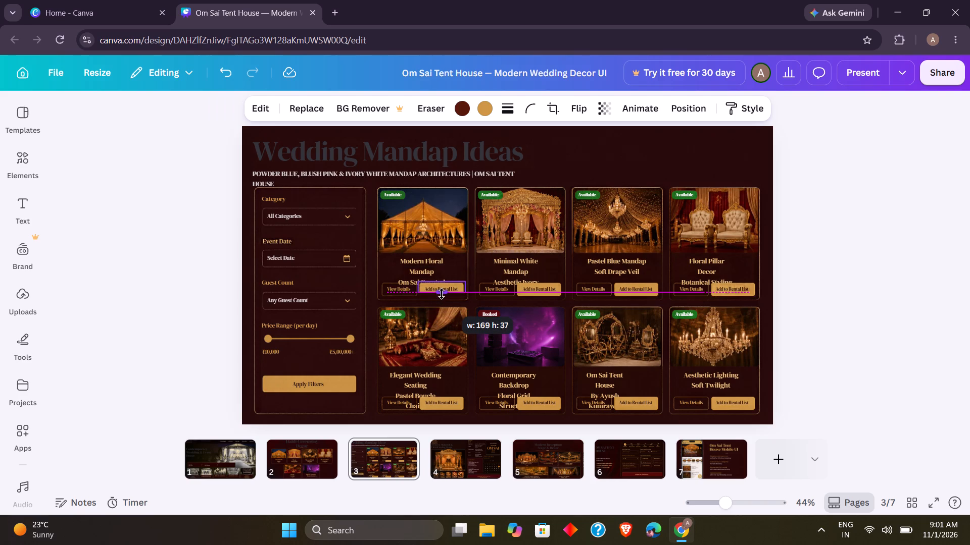
drag(442, 294, 442, 295)
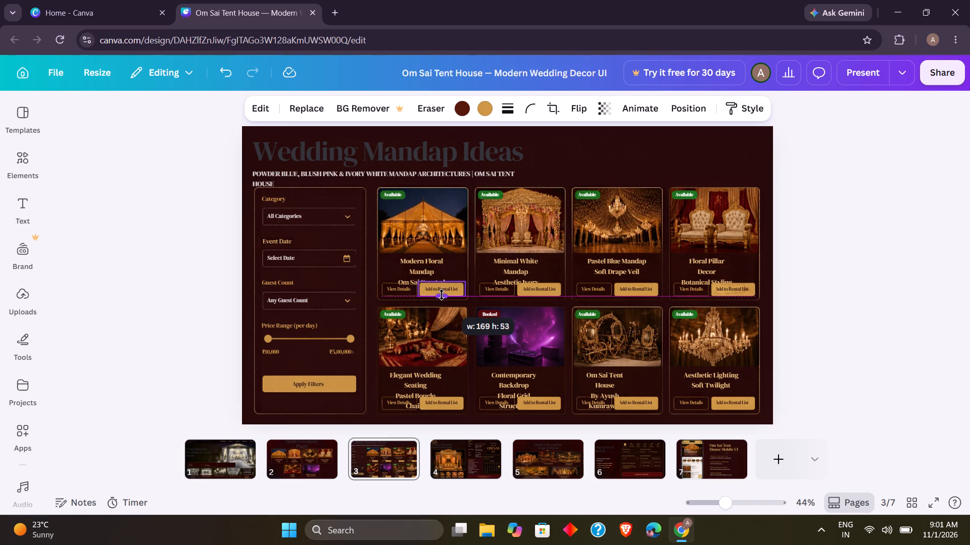
drag(442, 295, 442, 294)
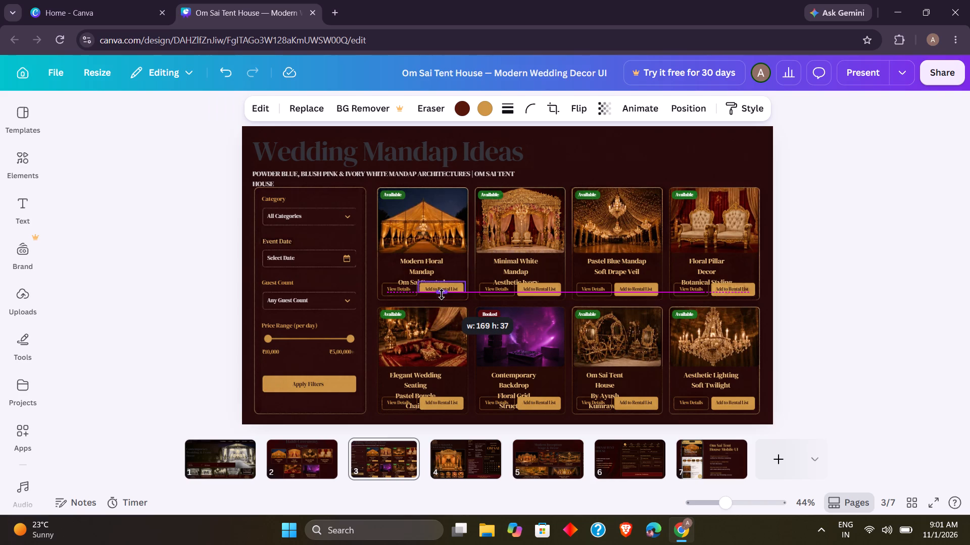
drag(442, 294, 442, 295)
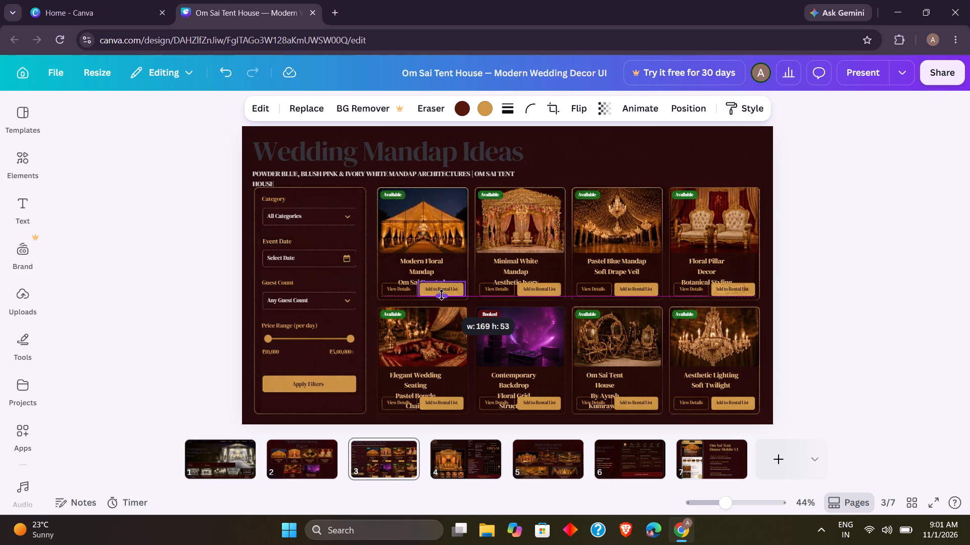
drag(442, 295, 416, 302)
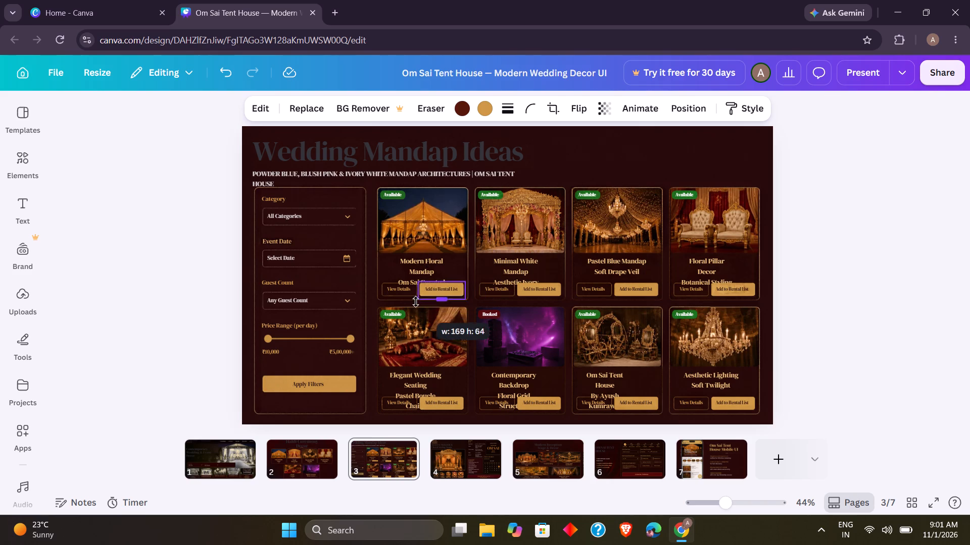
drag(416, 302, 426, 296)
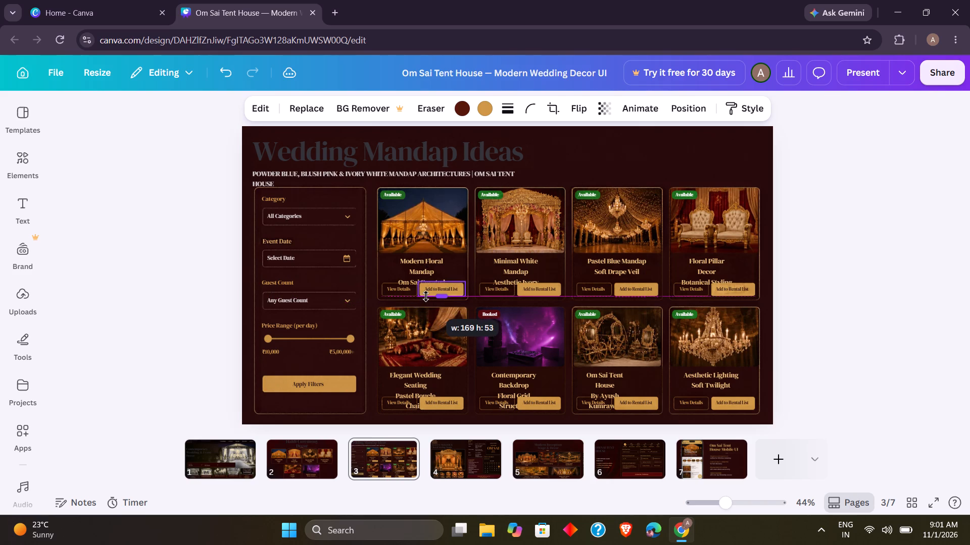
drag(426, 296, 426, 297)
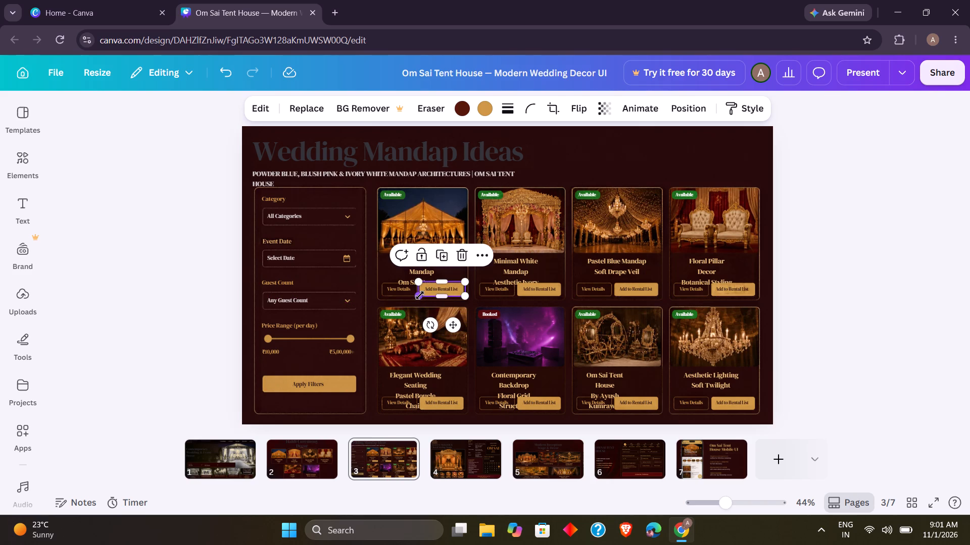
click(420, 295)
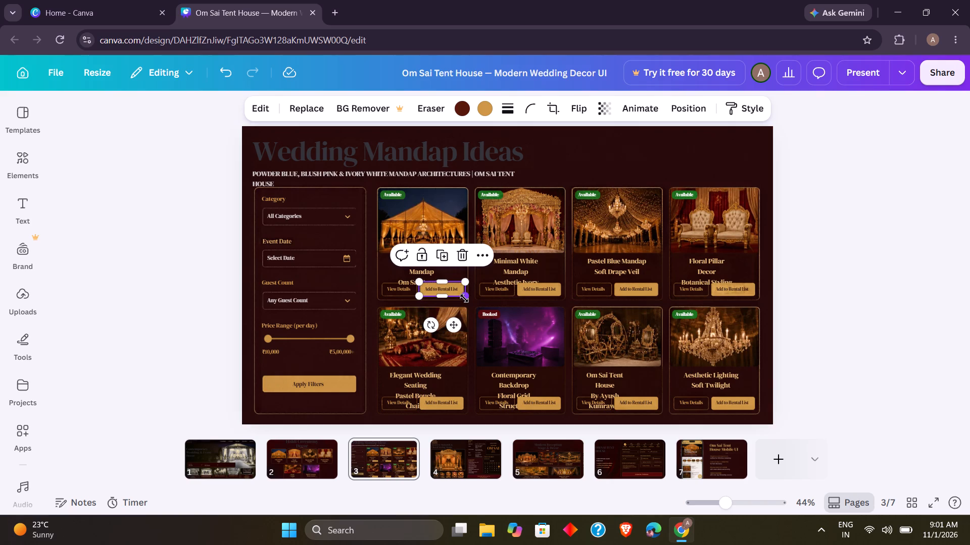
drag(464, 298, 463, 294)
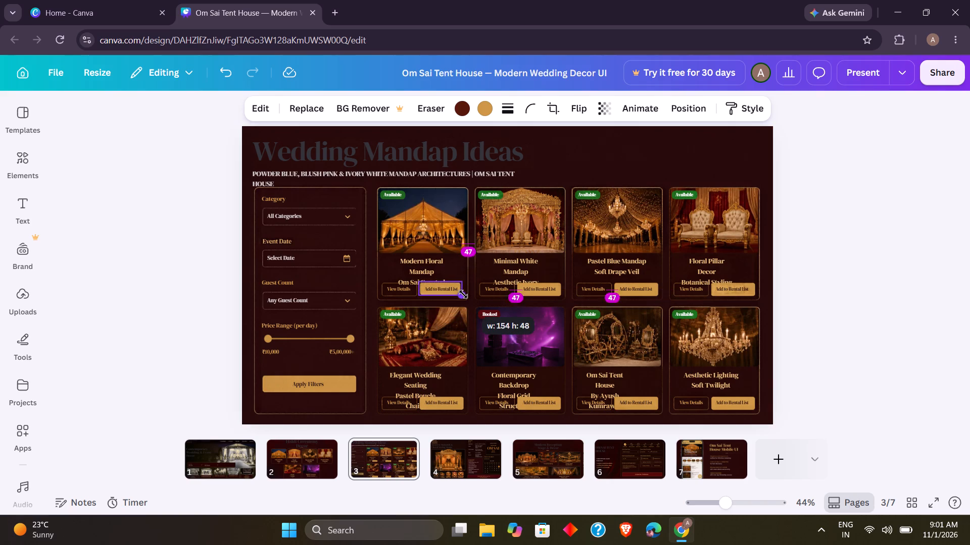
drag(463, 294, 463, 293)
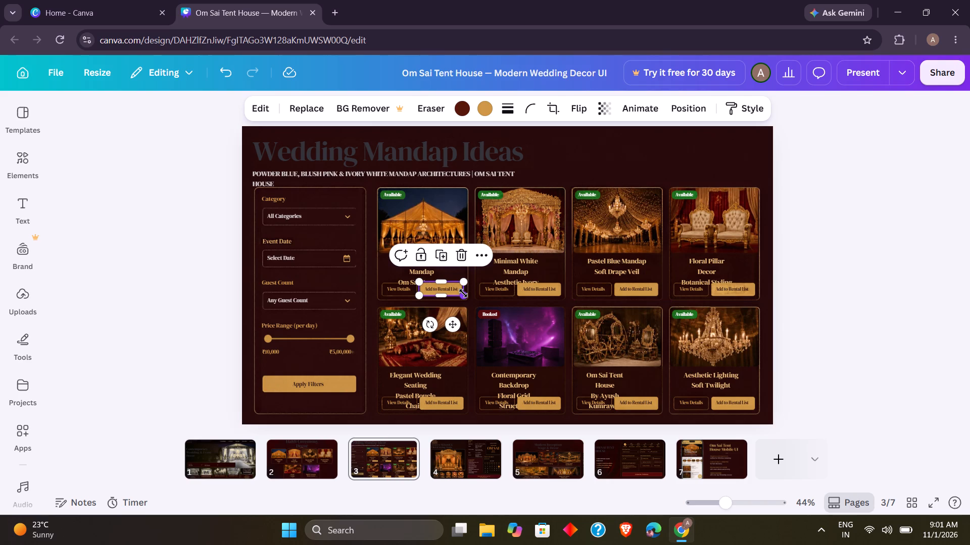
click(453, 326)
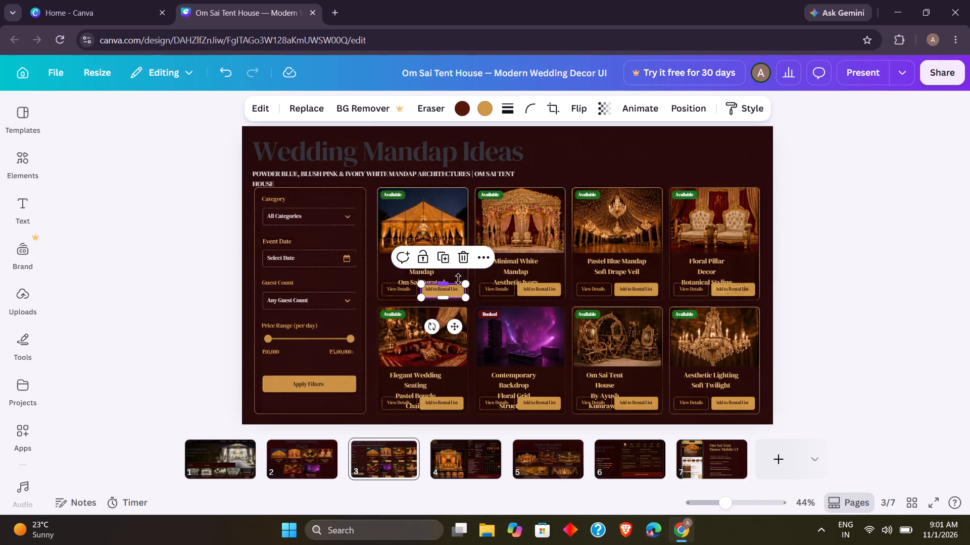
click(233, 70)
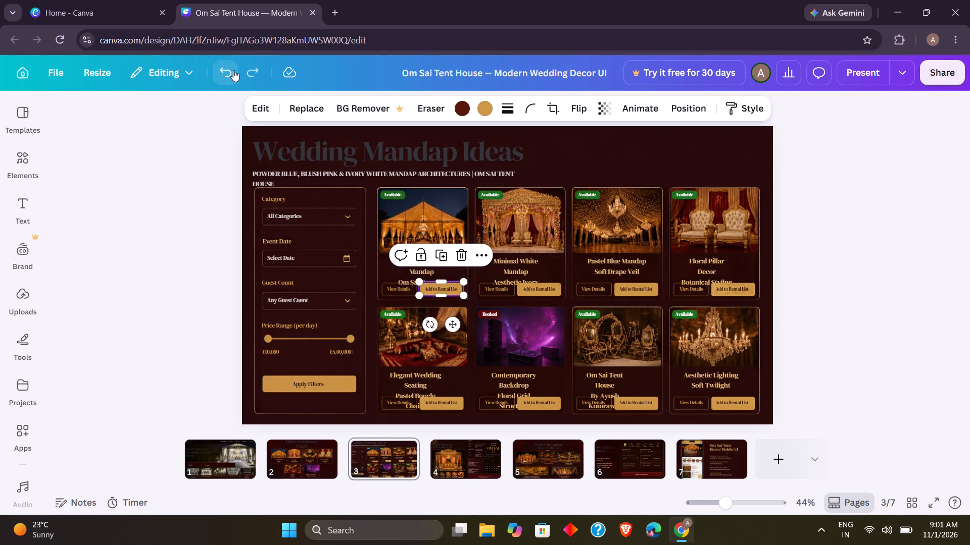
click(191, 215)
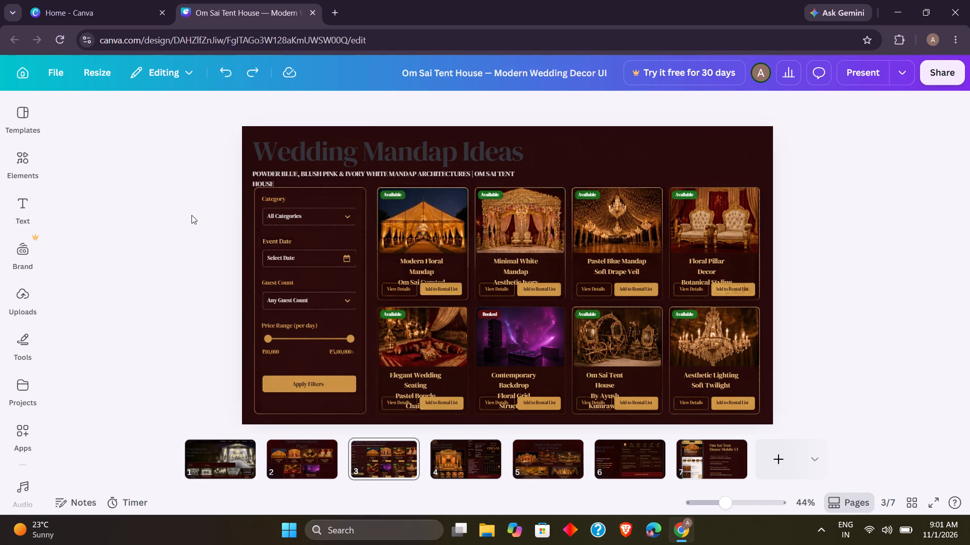
Nudge the "Modern Floral Mandap" card's frame slightly, and move its "Add to Rental List" button shape and label slightly down.
click(458, 277)
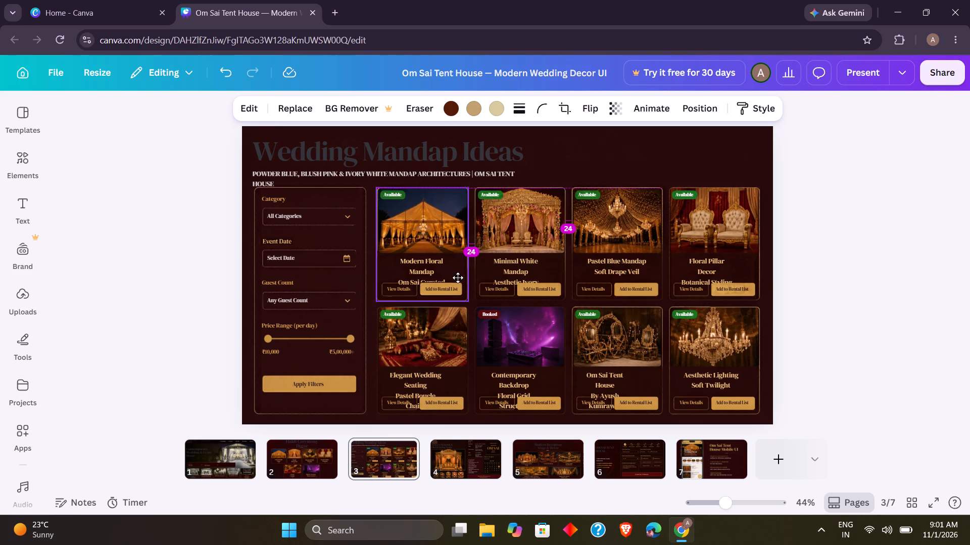
click(190, 289)
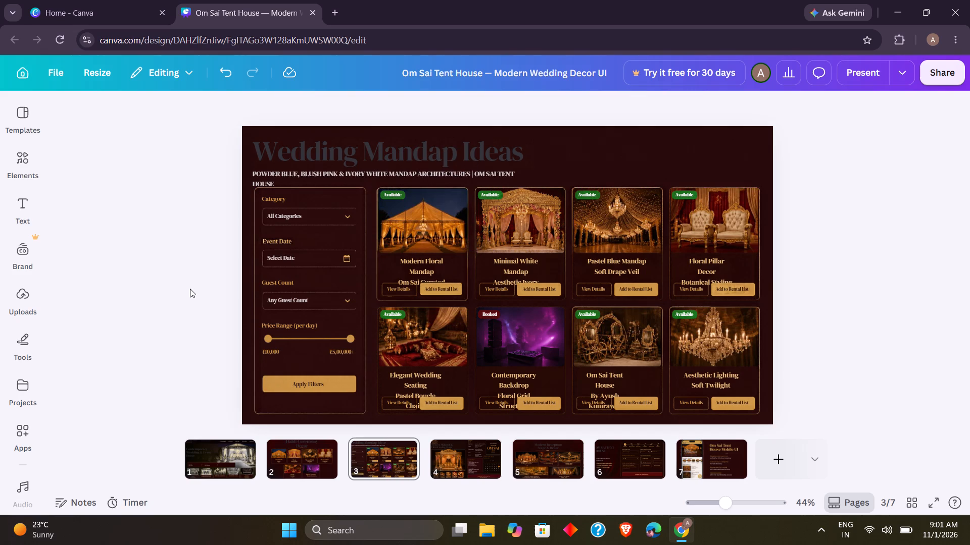
click(422, 285)
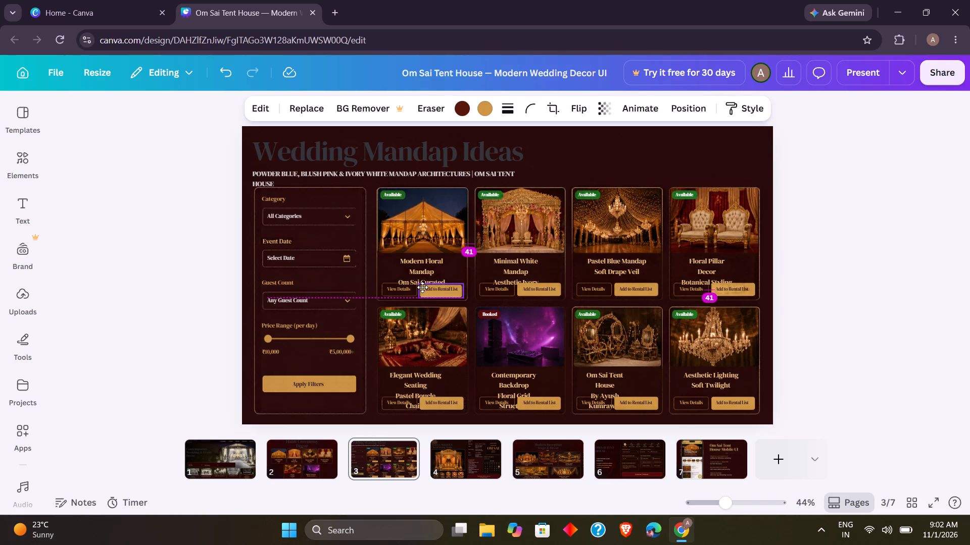
click(440, 290)
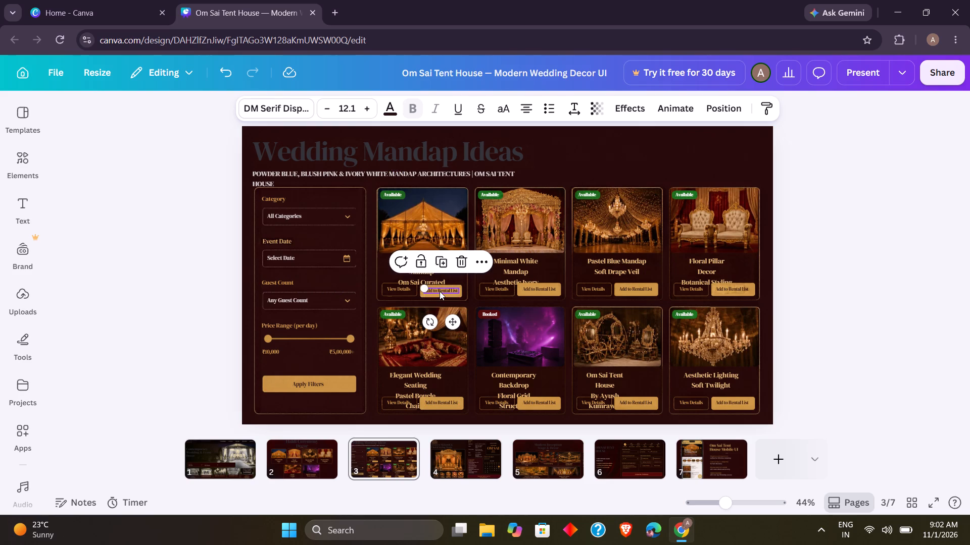
Move the same card's "View Details" outline and label slightly down and reduce the outline's height to match the neighbouring button.
click(414, 292)
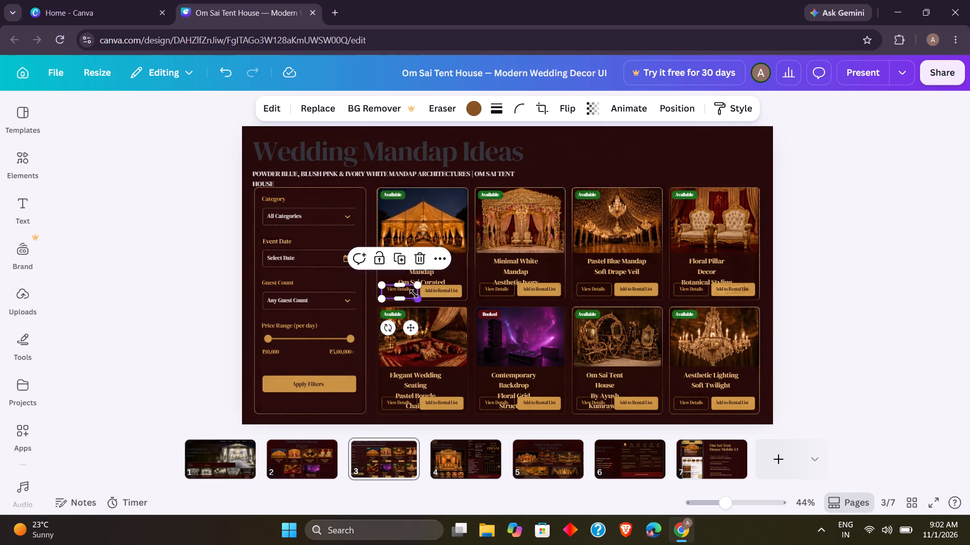
click(406, 288)
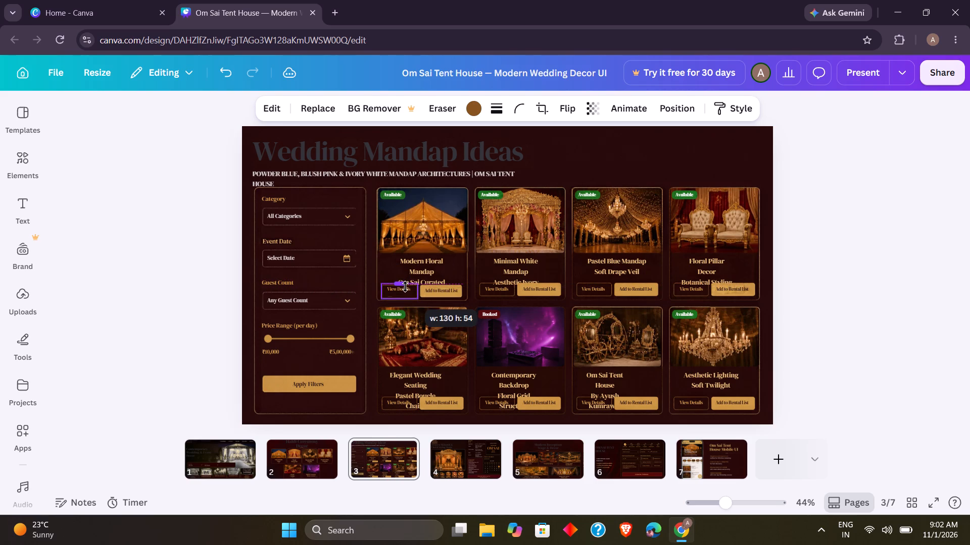
click(406, 290)
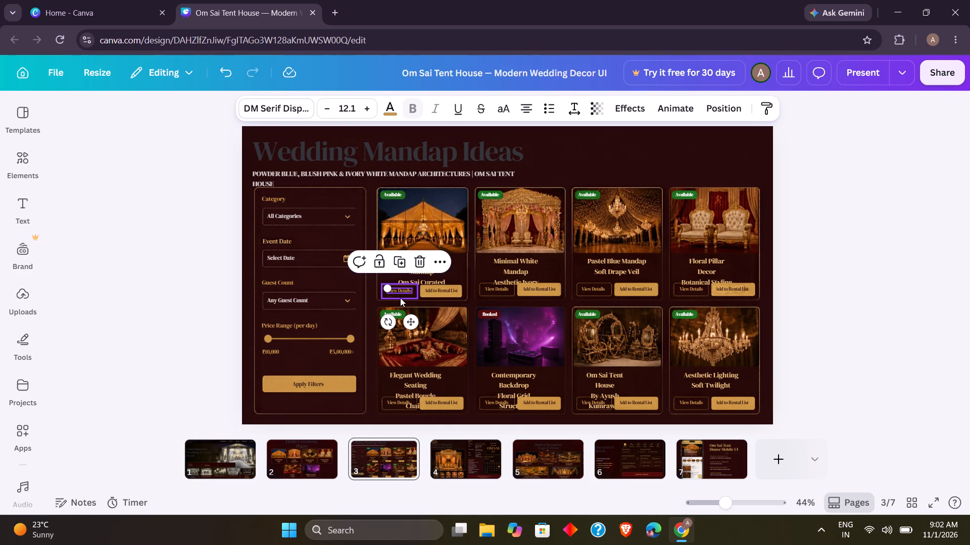
click(399, 298)
click(399, 298)
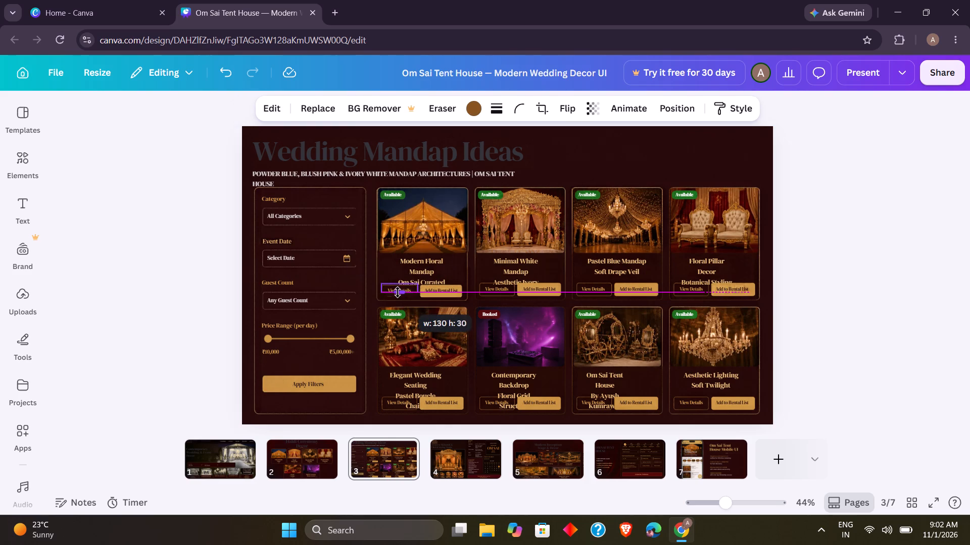
click(213, 271)
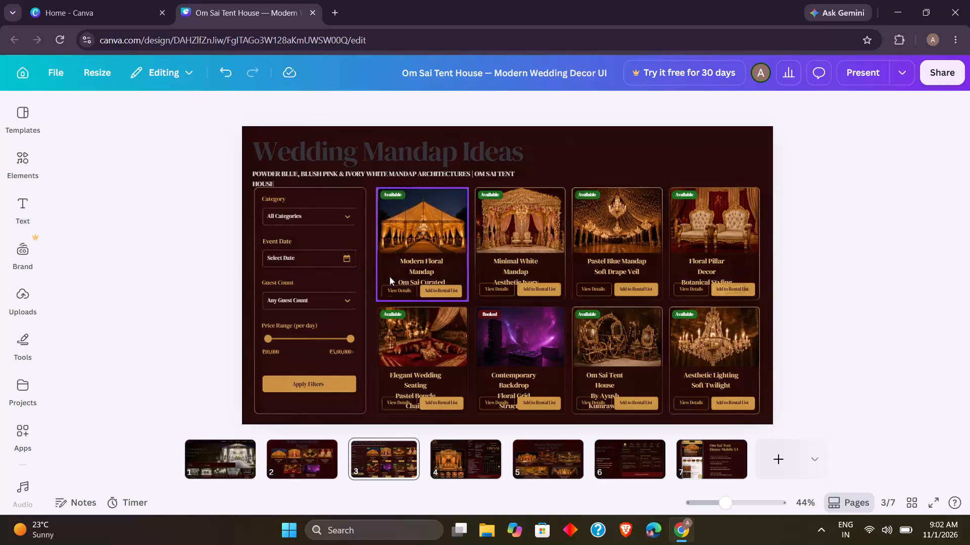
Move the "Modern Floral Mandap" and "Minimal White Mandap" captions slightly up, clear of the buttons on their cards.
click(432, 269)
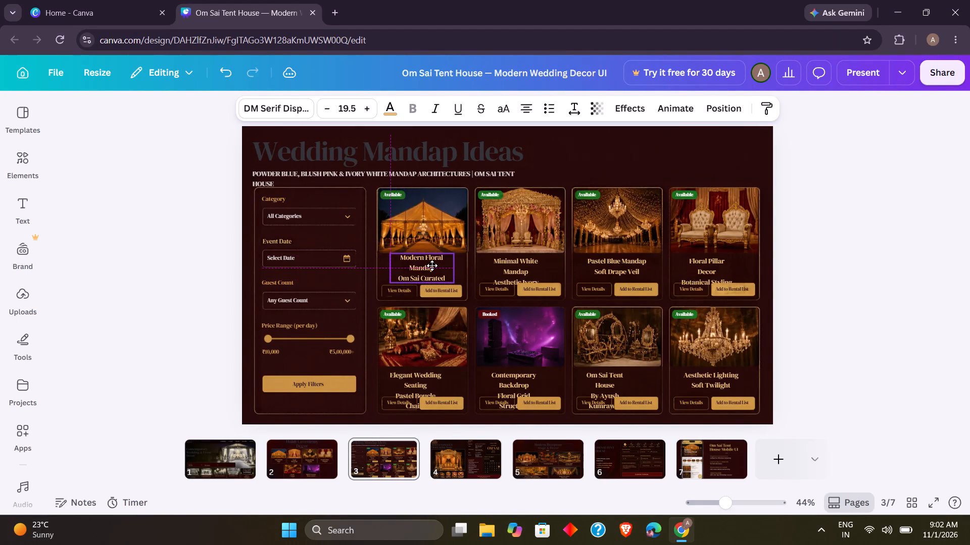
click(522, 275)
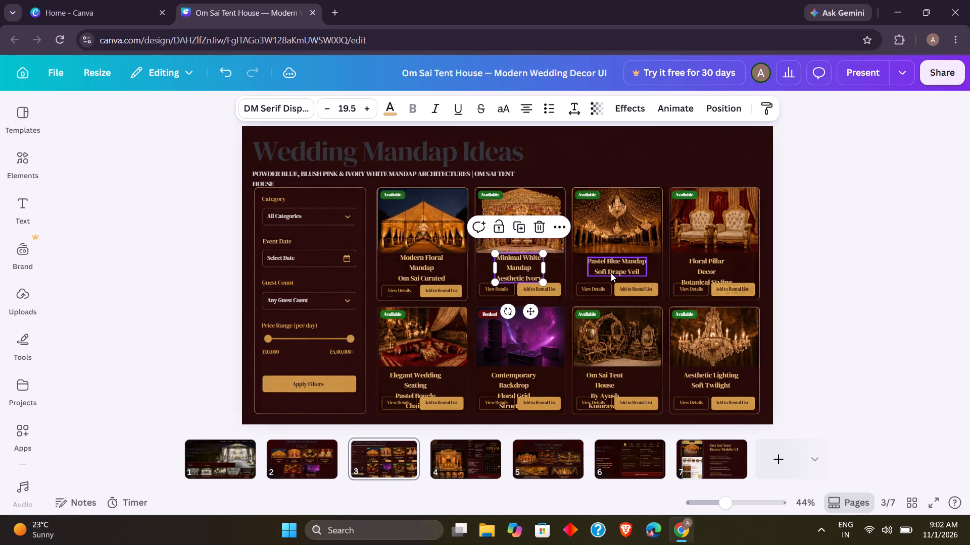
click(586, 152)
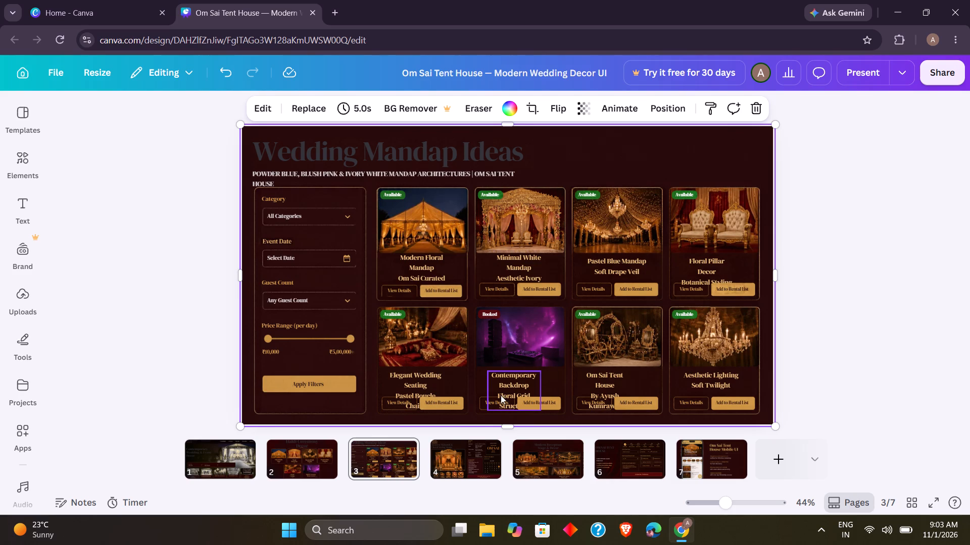
Widen the "Contemporary Backdrop Floral Grid Structure" caption to two lines and centre it between its card's image and buttons.
click(511, 385)
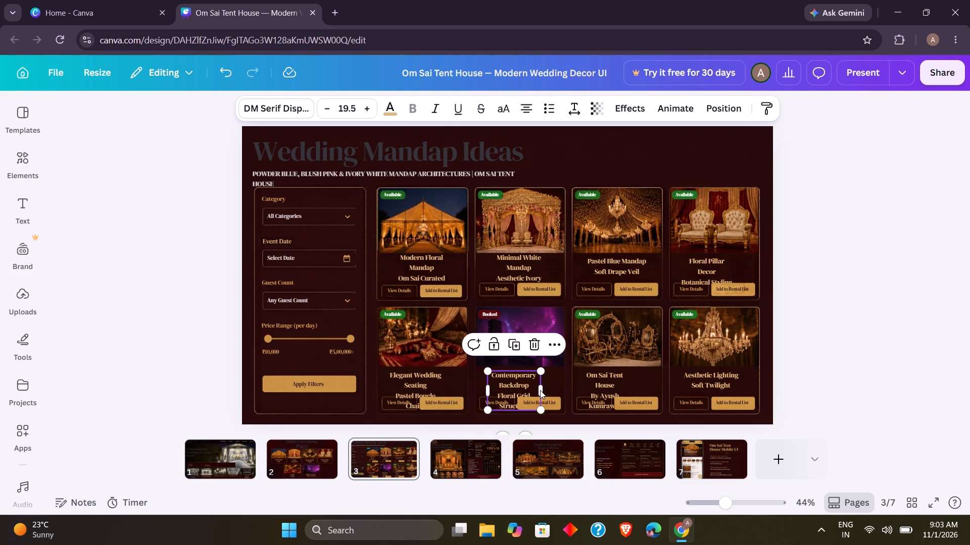
drag(541, 382, 543, 382)
drag(543, 382, 564, 381)
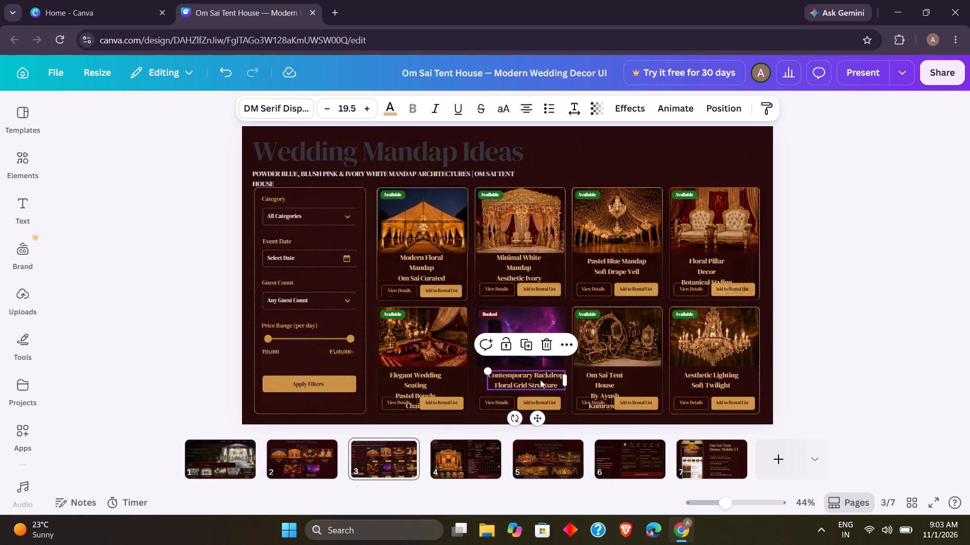
drag(534, 423, 529, 425)
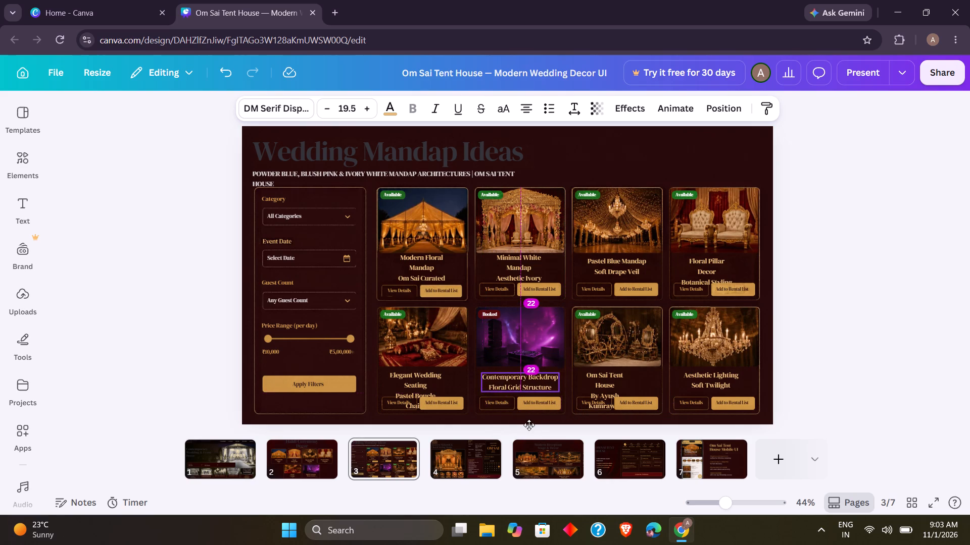
drag(529, 425, 529, 427)
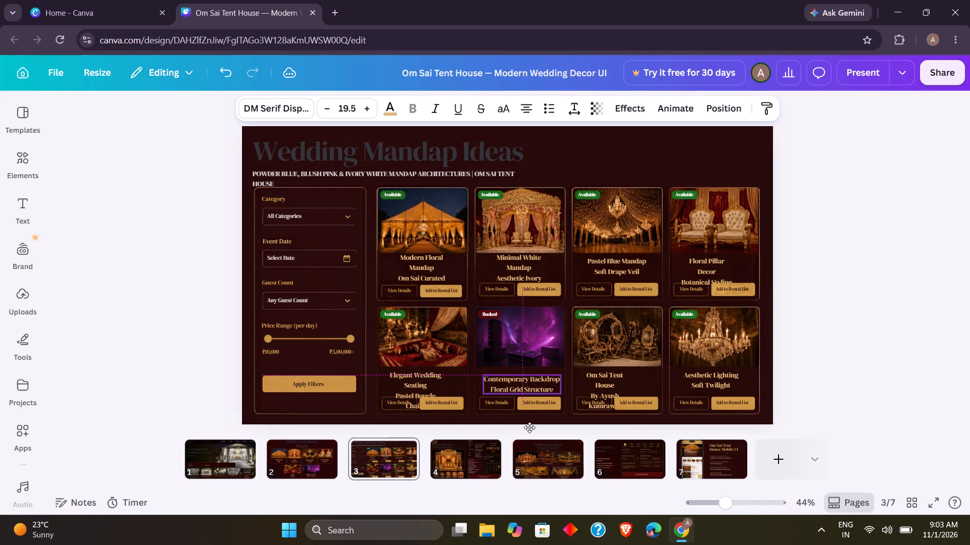
drag(529, 427, 530, 426)
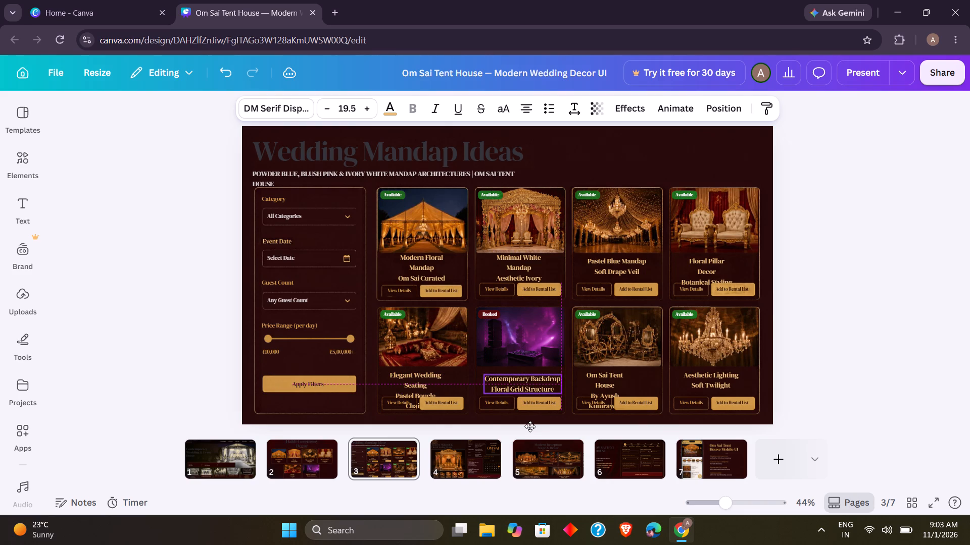
drag(530, 426, 529, 426)
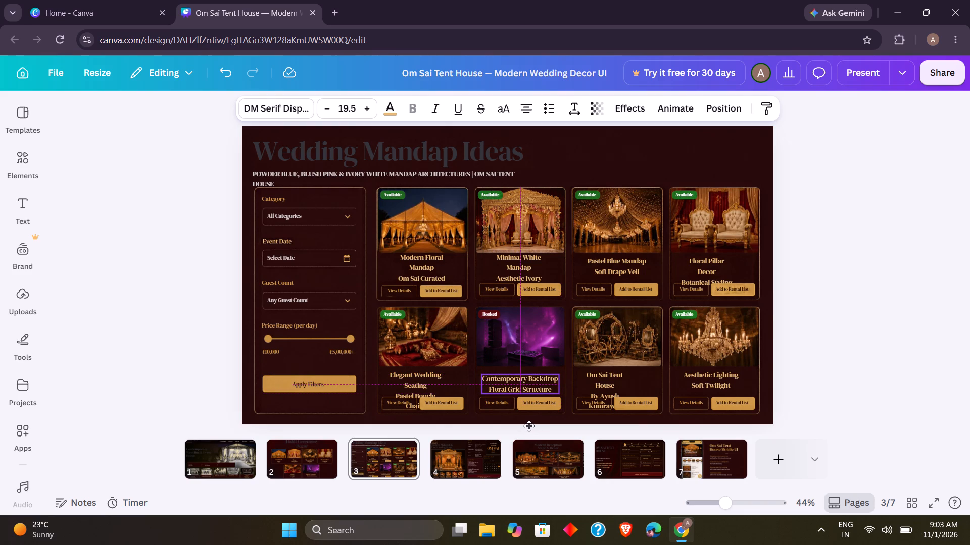
drag(529, 426, 528, 427)
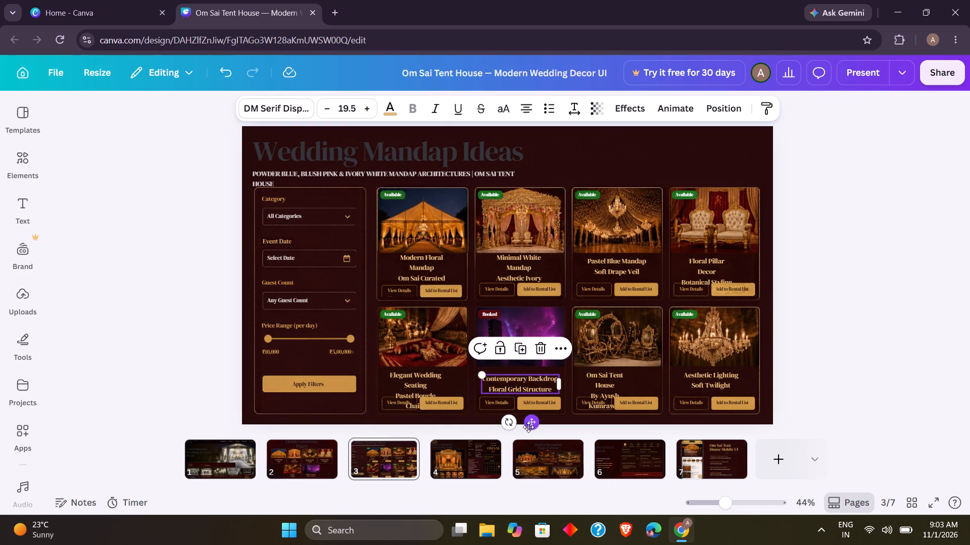
click(162, 296)
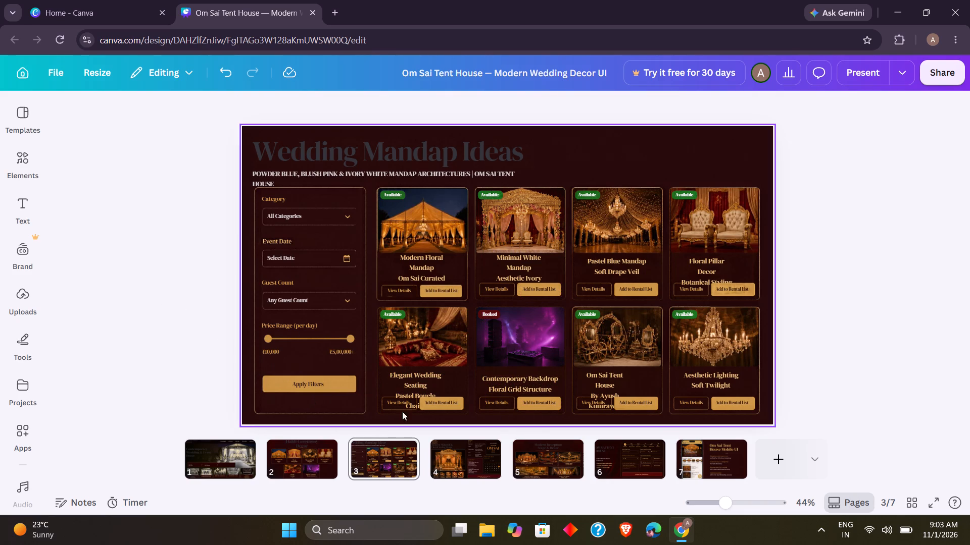
Widen the "Elegant Wedding Seating Pastel Boucle Chairs" caption to two lines and centre it on its card above the buttons.
click(412, 385)
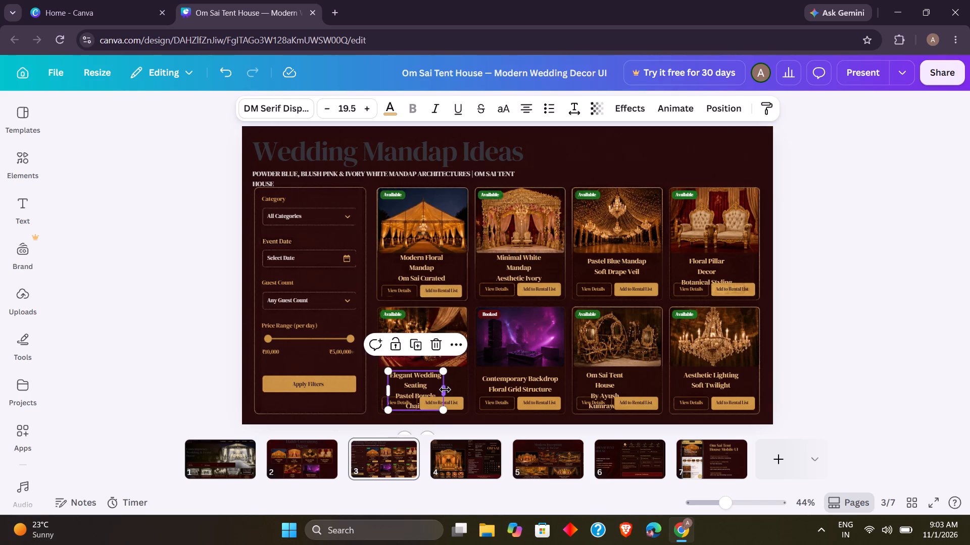
drag(445, 390, 469, 388)
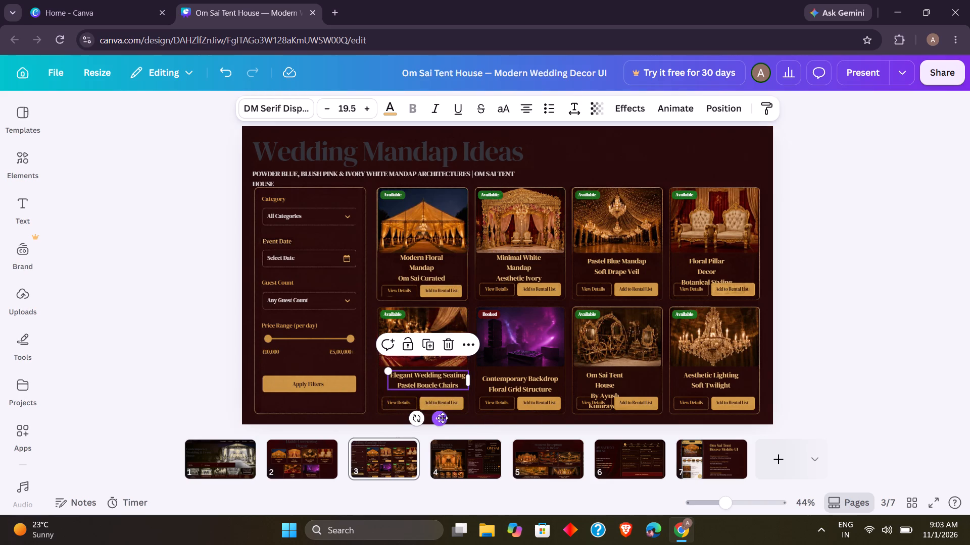
drag(443, 418, 438, 419)
click(116, 313)
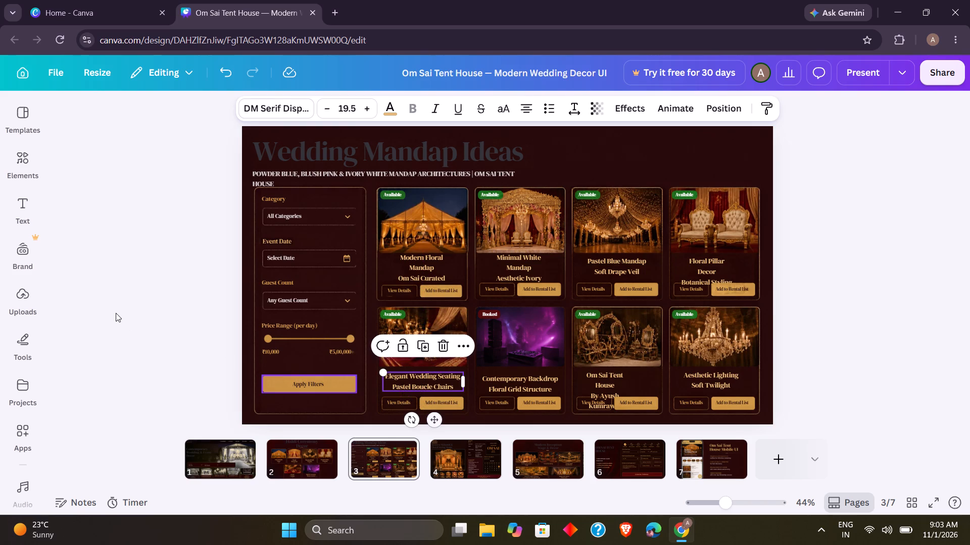
Widen the "Om Sai Tent House" caption on the carriage card to two lines and move it slightly down, level with the neighbouring caption.
click(603, 389)
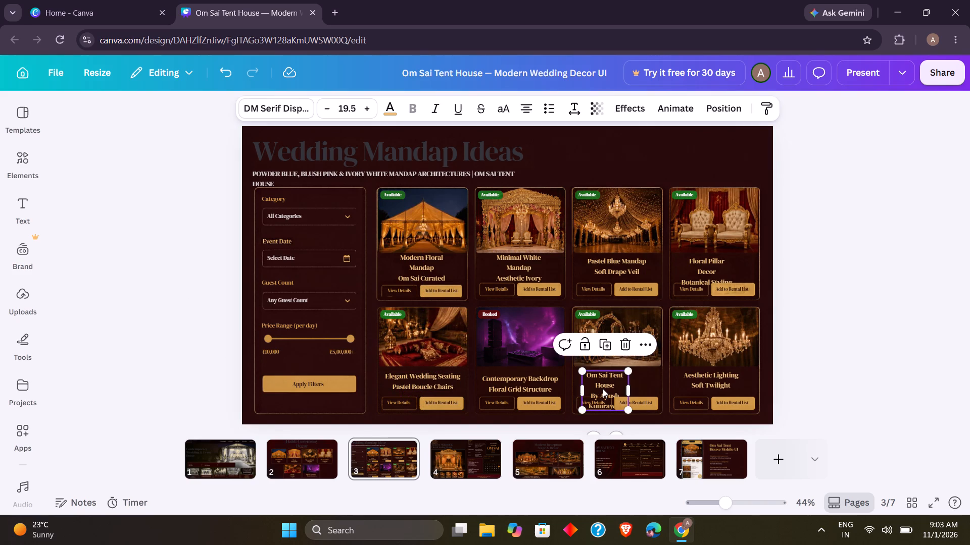
drag(633, 393, 649, 394)
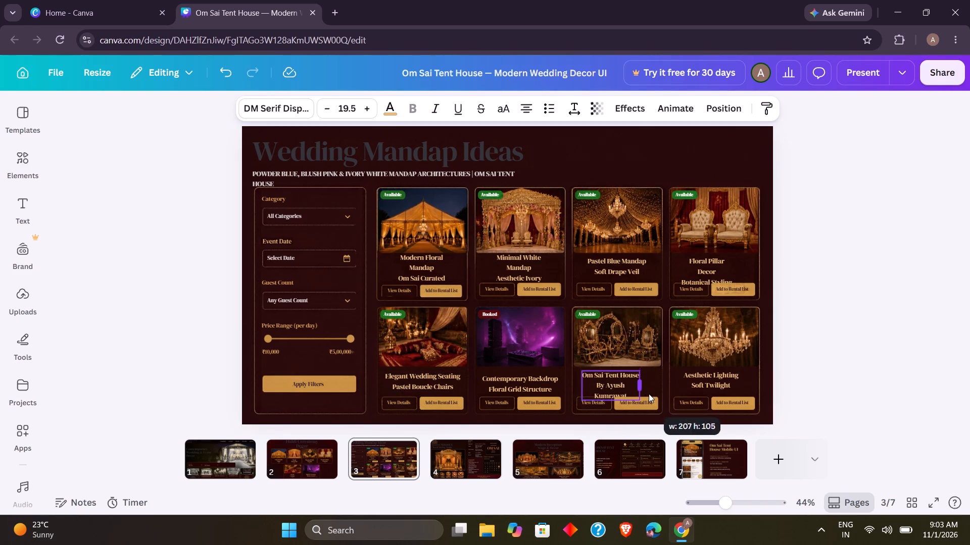
drag(649, 394, 658, 392)
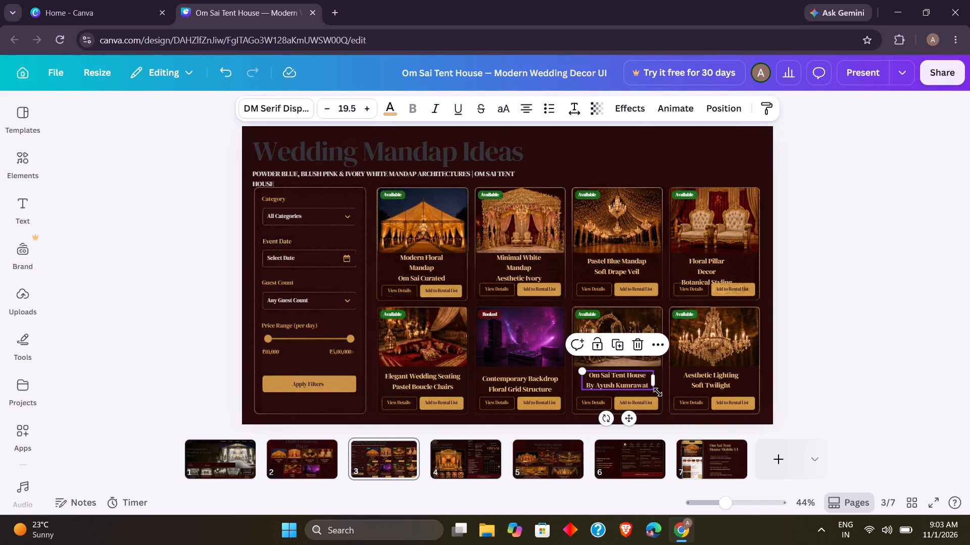
drag(629, 420, 629, 421)
drag(629, 421, 633, 424)
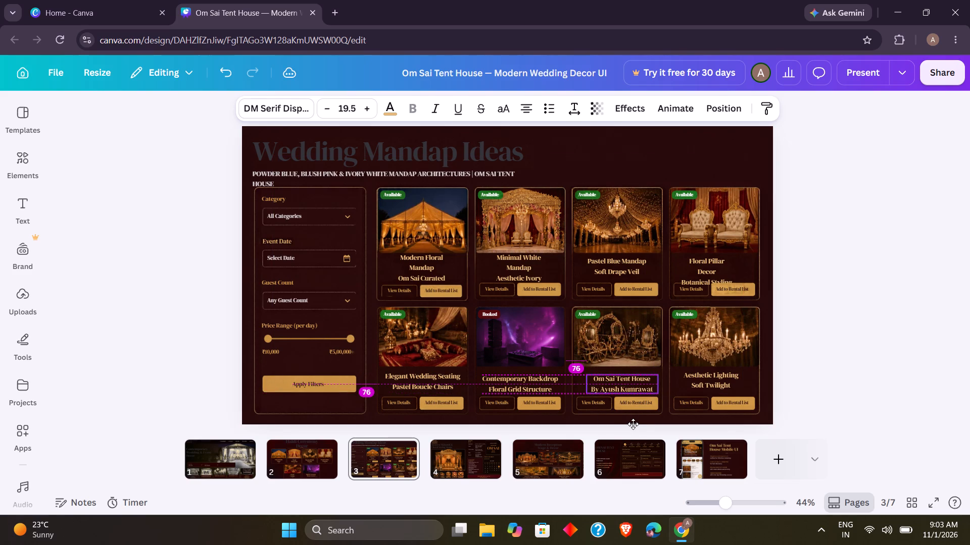
drag(633, 424, 633, 425)
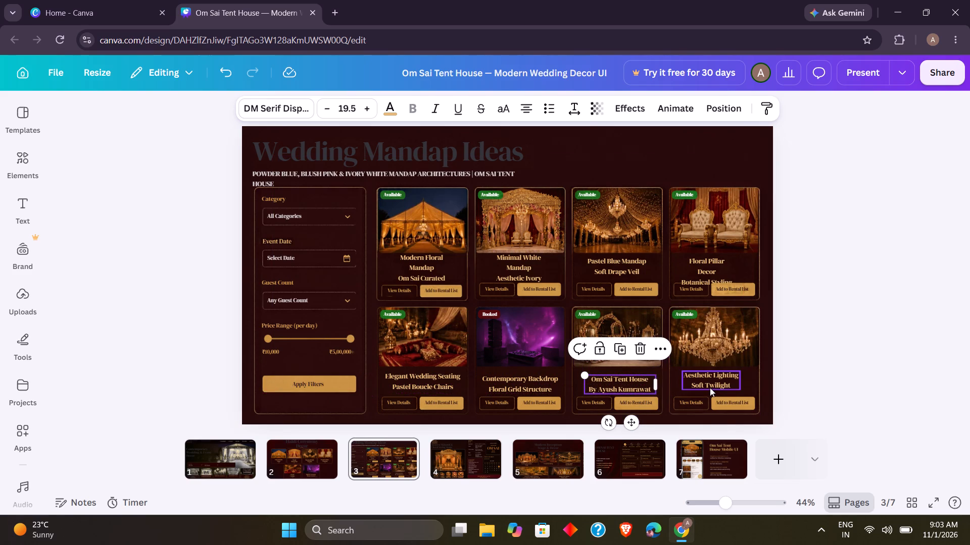
Move the "Aesthetic Lighting Soft Twilight" caption slightly down to line up with the other captions in the lower row.
click(711, 386)
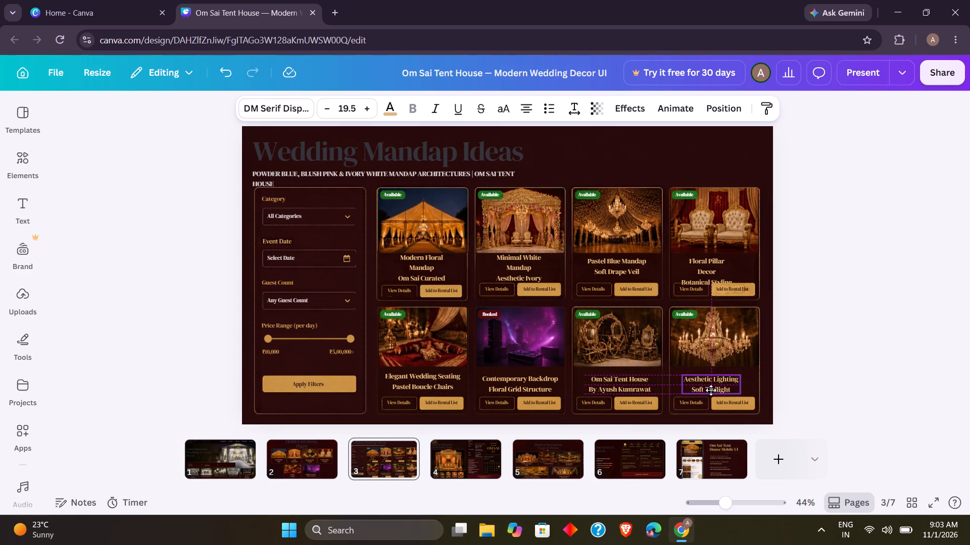
click(712, 385)
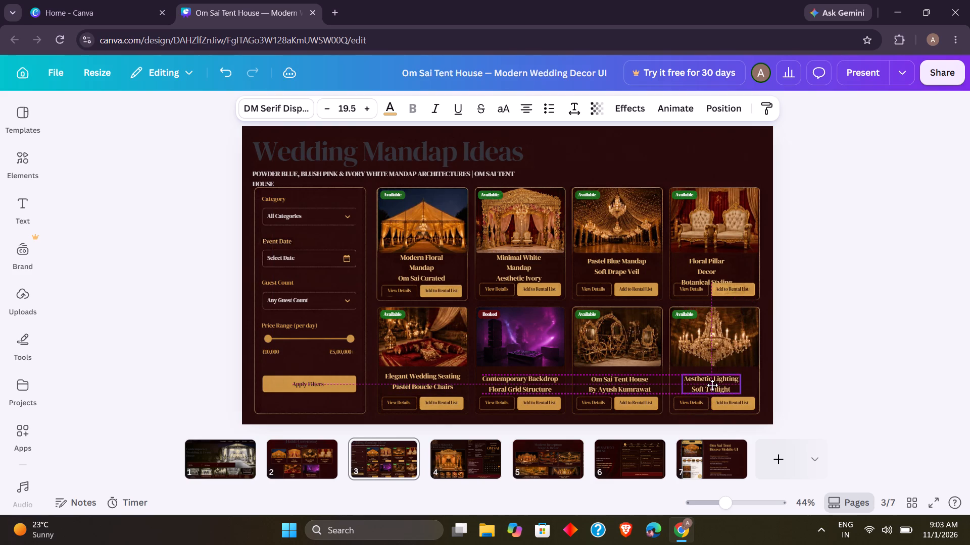
click(789, 390)
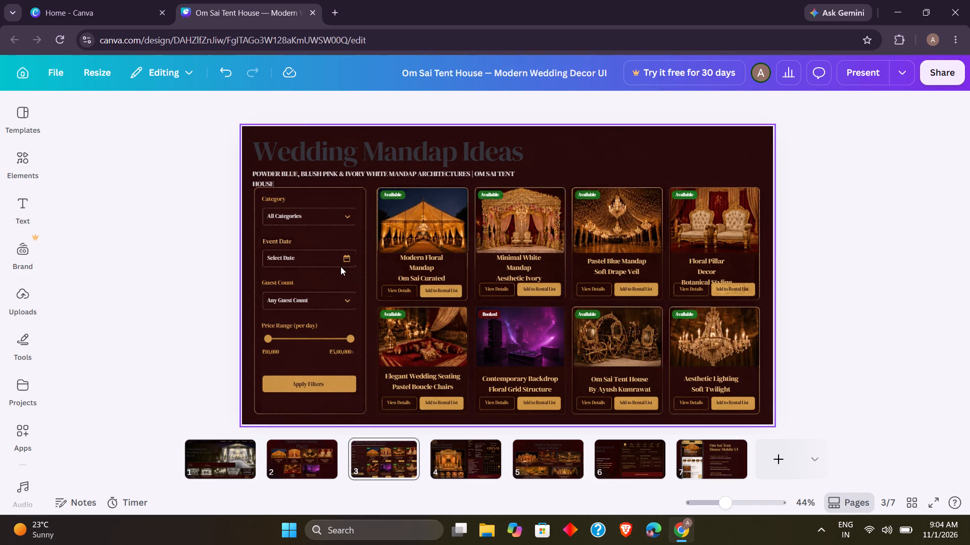
Widen the "Minimal White Mandap Aesthetic Ivory" caption to two lines and centre it on its card, level with the "Pastel Blue Mandap" caption.
click(536, 266)
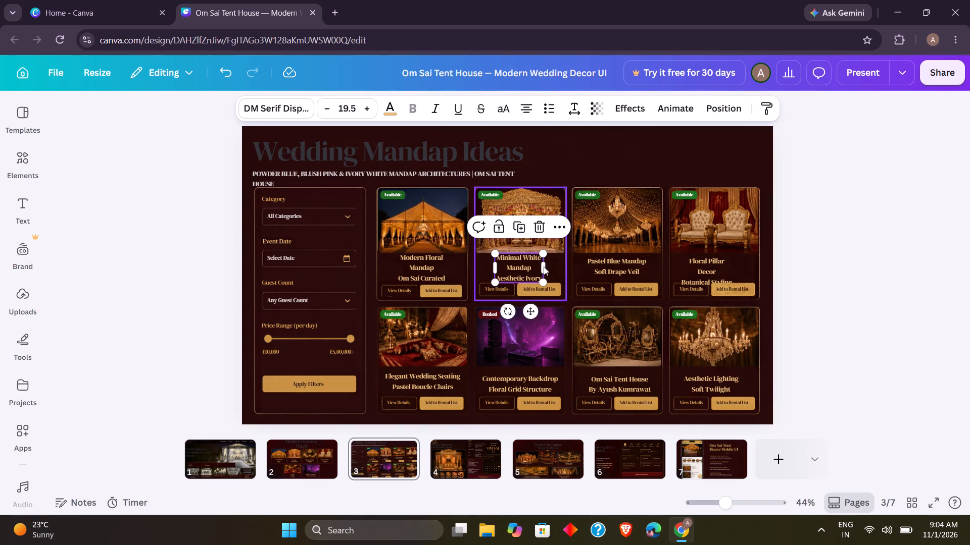
drag(546, 266, 551, 266)
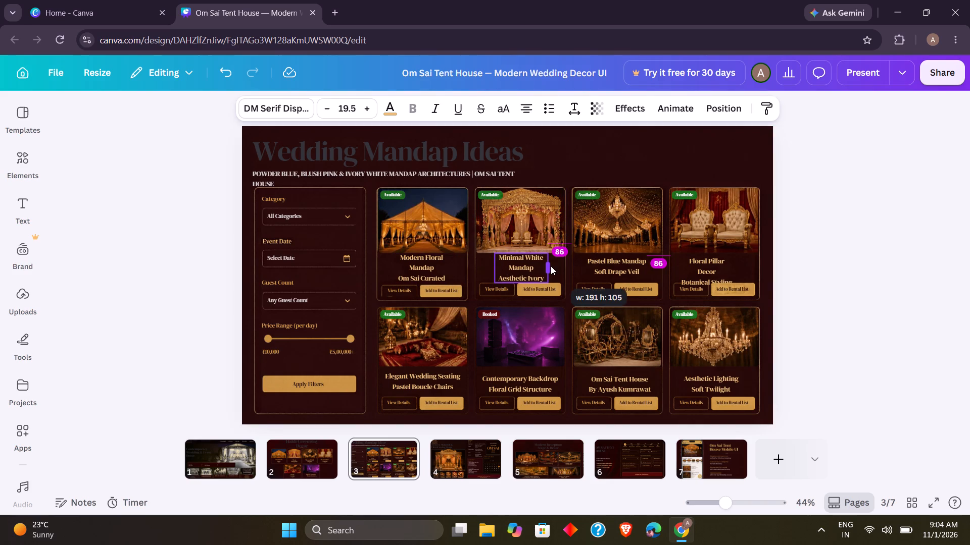
drag(551, 266, 571, 268)
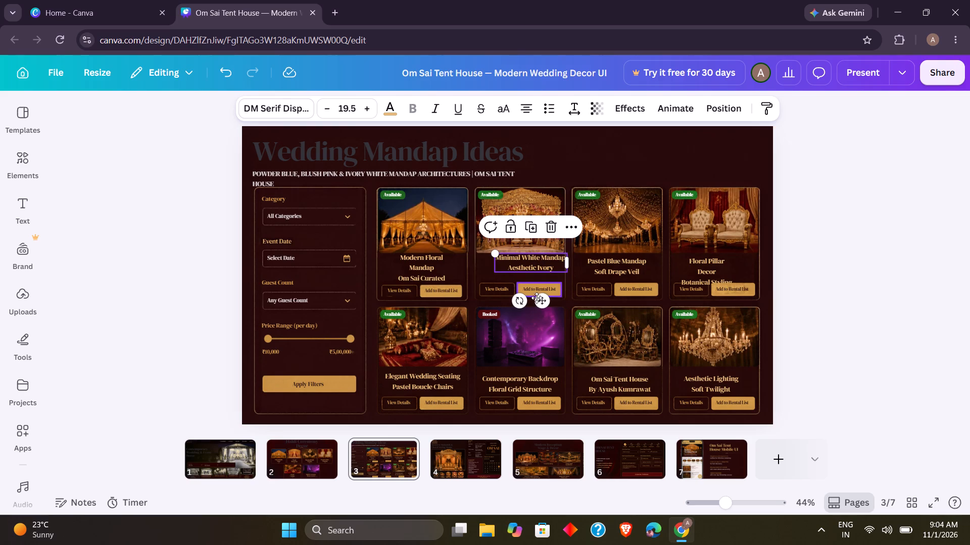
drag(547, 303, 540, 307)
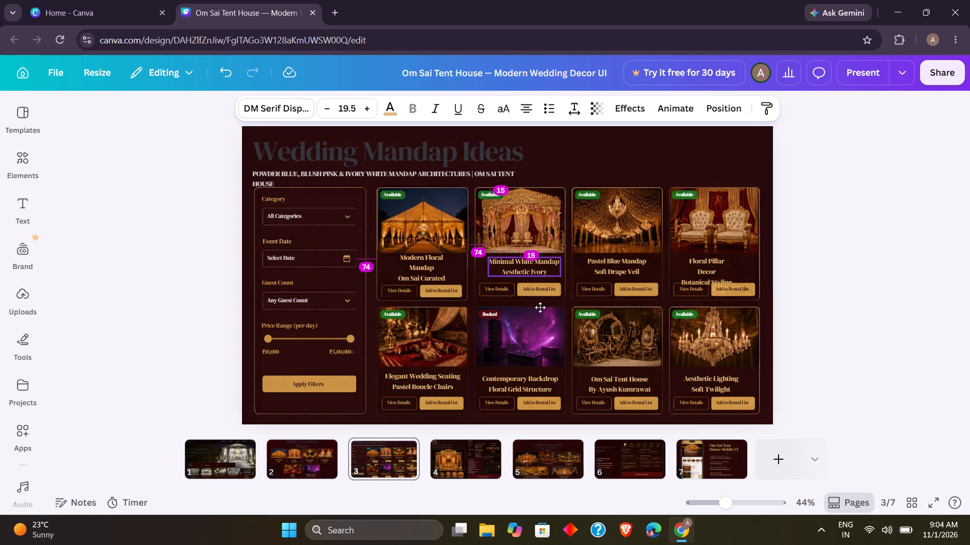
drag(540, 307, 536, 308)
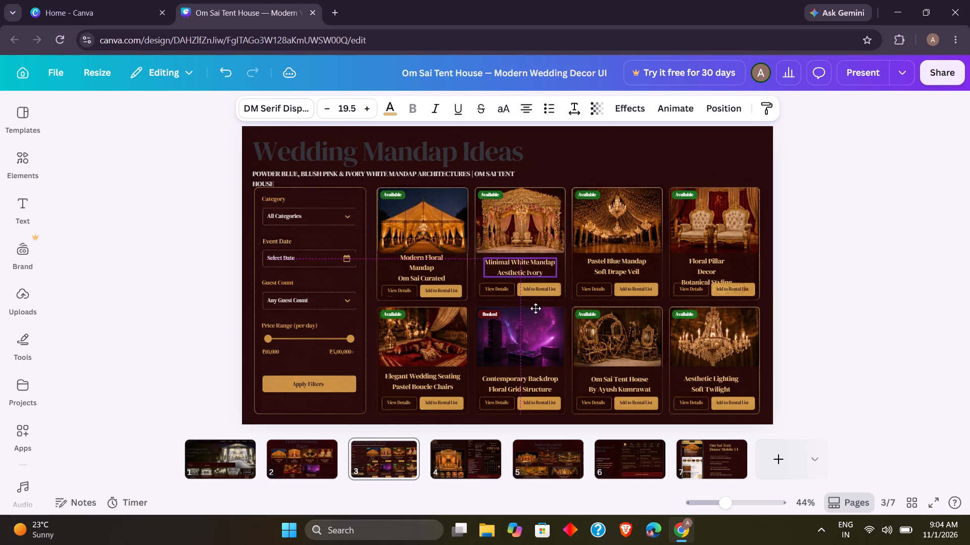
drag(536, 308, 536, 306)
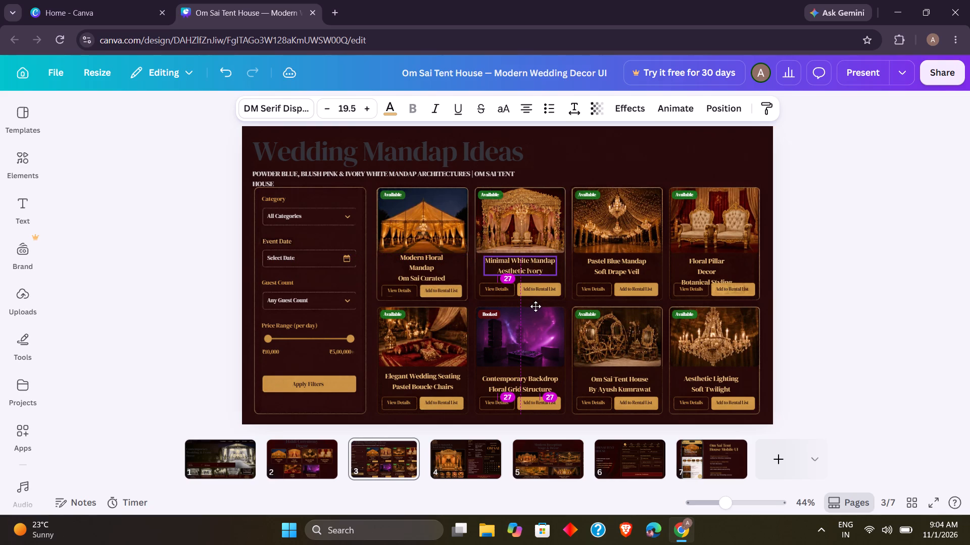
drag(536, 306, 536, 307)
Widen the "Modern Floral Mandap Om Sai Curated" caption to two lines and move it slightly down, level with the neighbouring captions.
click(421, 274)
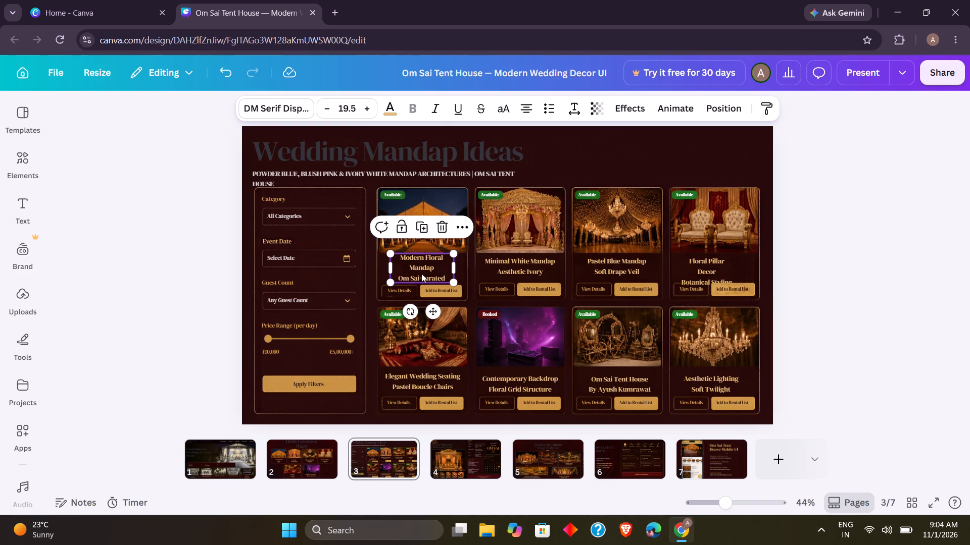
drag(458, 270, 466, 268)
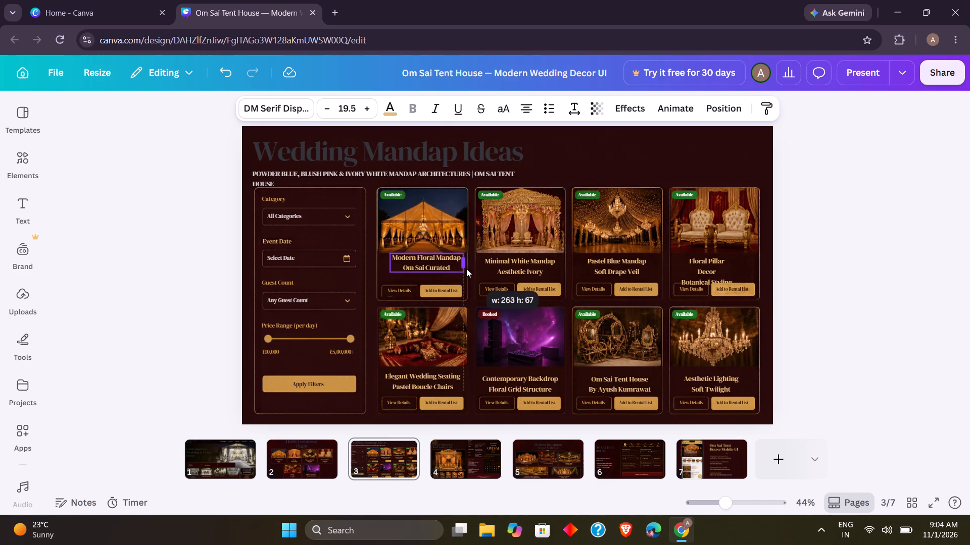
drag(466, 268, 466, 268)
click(431, 302)
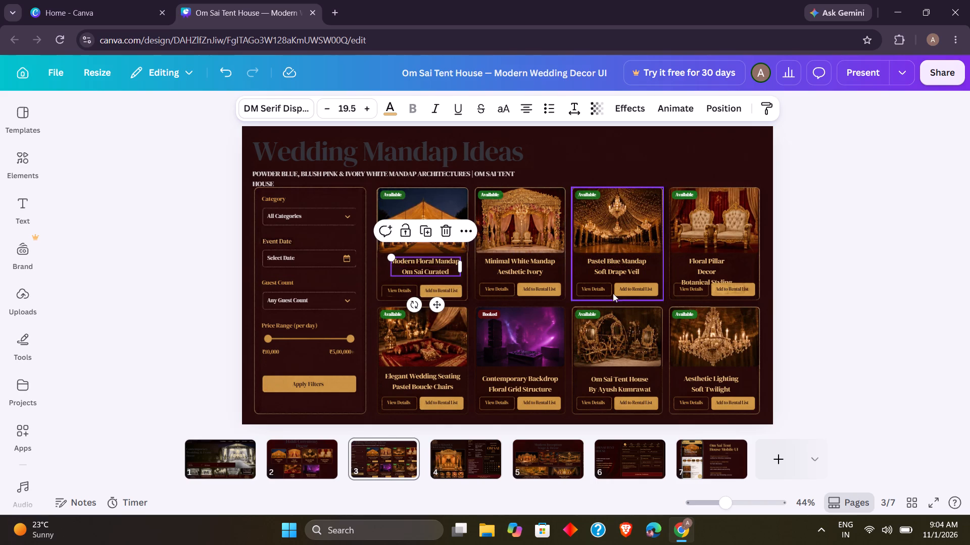
Widen the "Floral Pillar Decor Botanical Styling" caption to two lines and centre it on its card above the buttons.
click(694, 266)
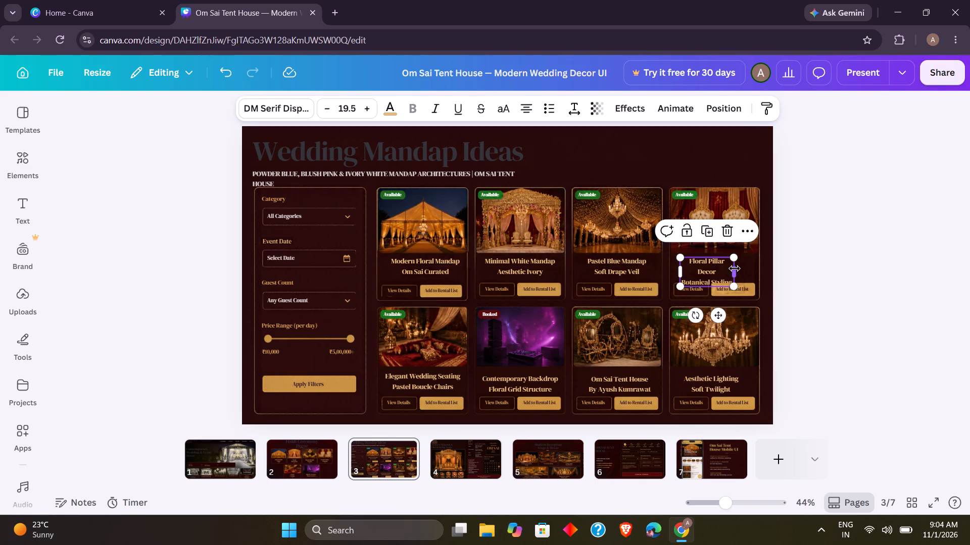
drag(735, 268, 745, 269)
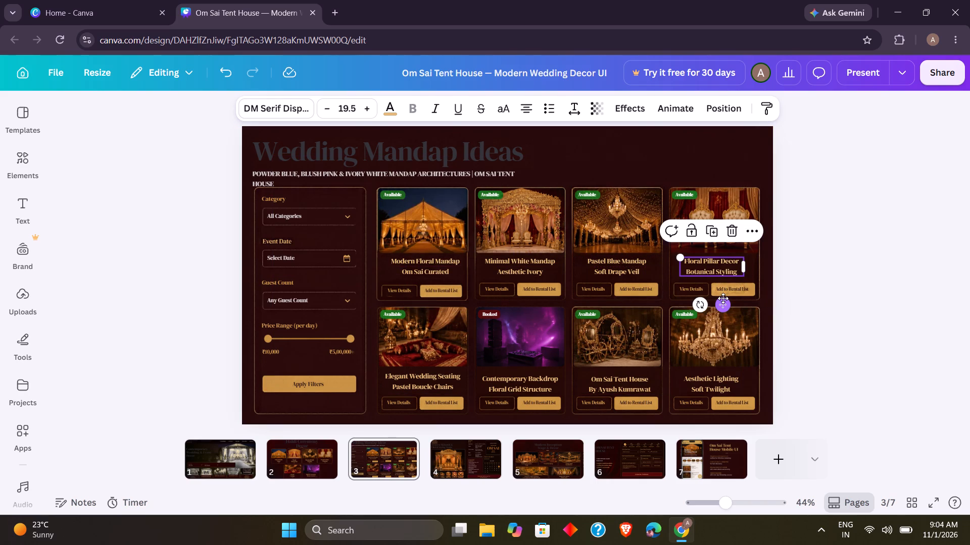
click(722, 304)
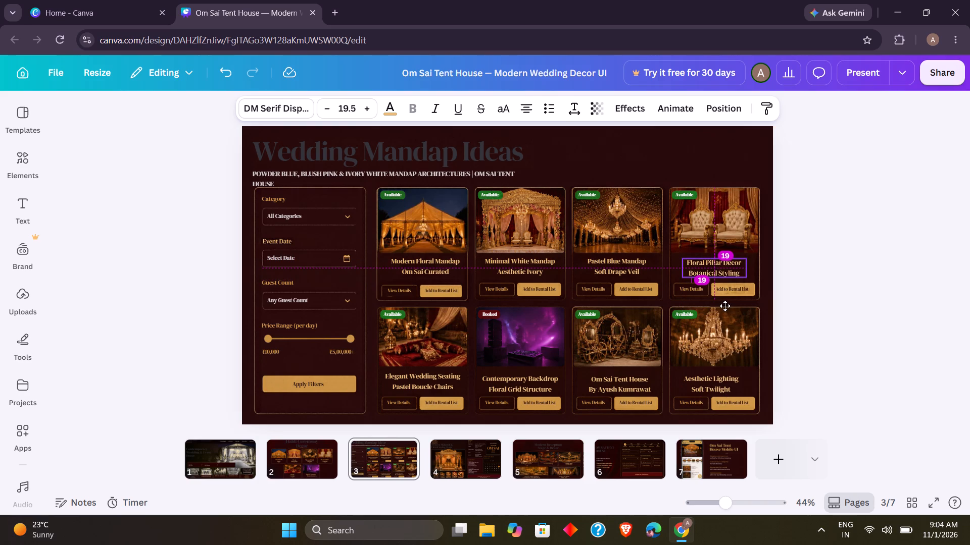
click(785, 300)
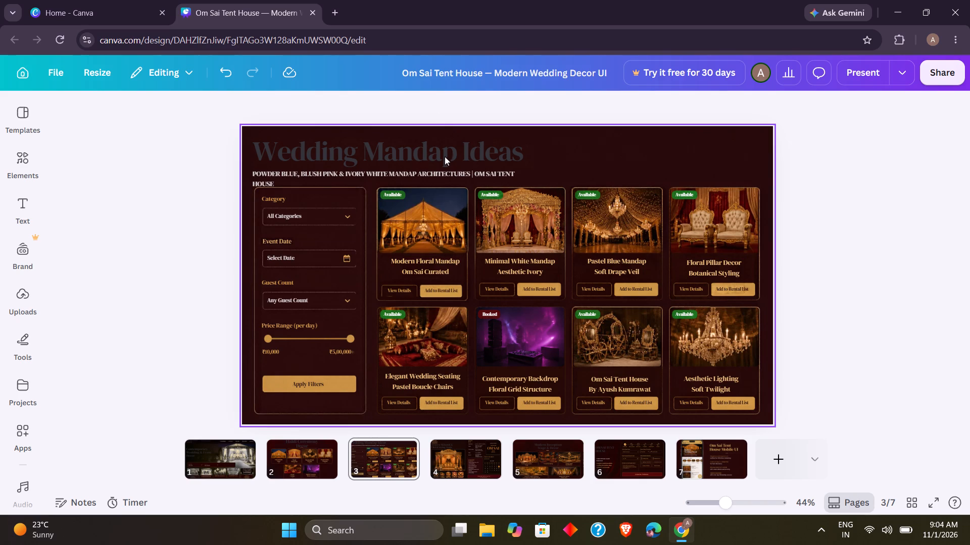
Delete the "Powder Blue, Blush Pink & Ivory White Mandap Architectures" subtitle under the page 3 heading.
click(426, 176)
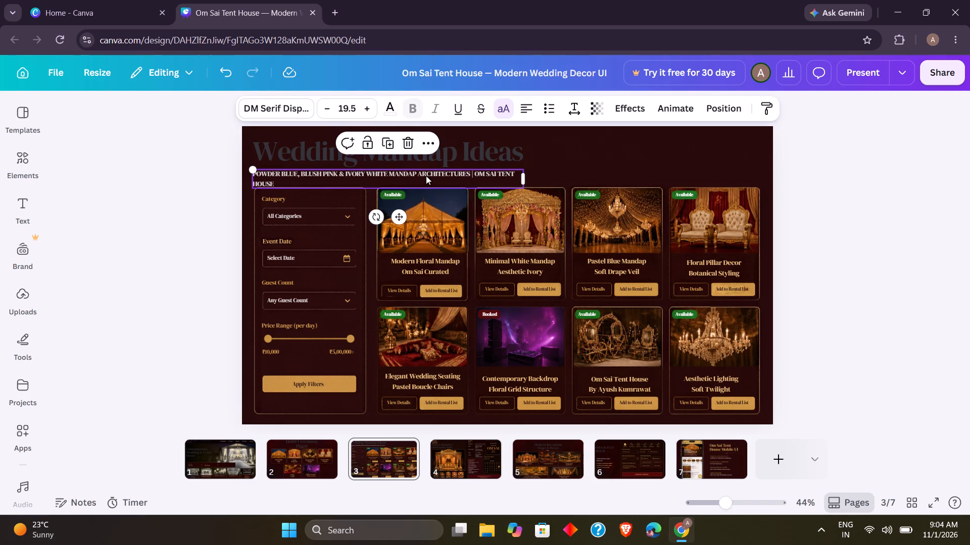
click(407, 140)
Move the "Wedding Mandap Ideas" heading slightly down, keeping it aligned with the filter panel's left edge.
drag(406, 146, 404, 157)
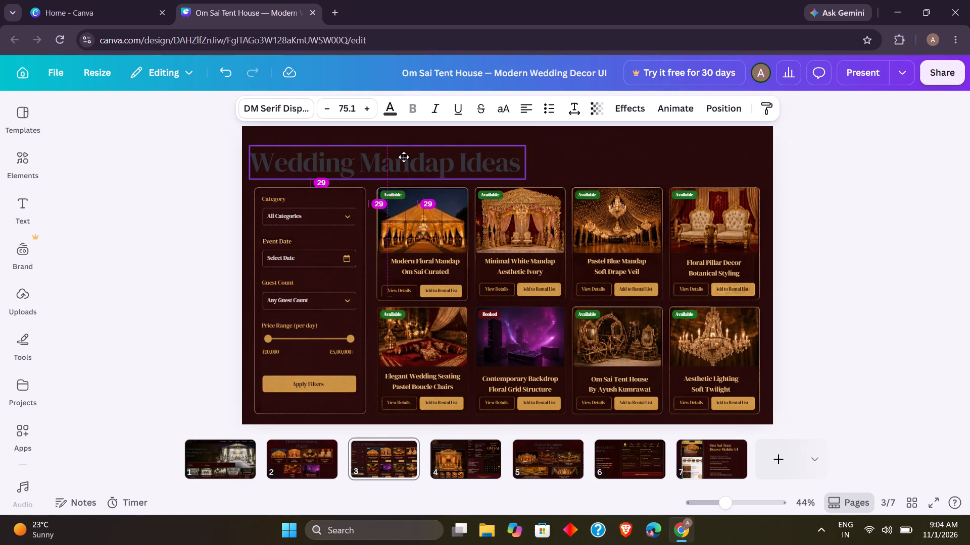
drag(404, 157, 405, 157)
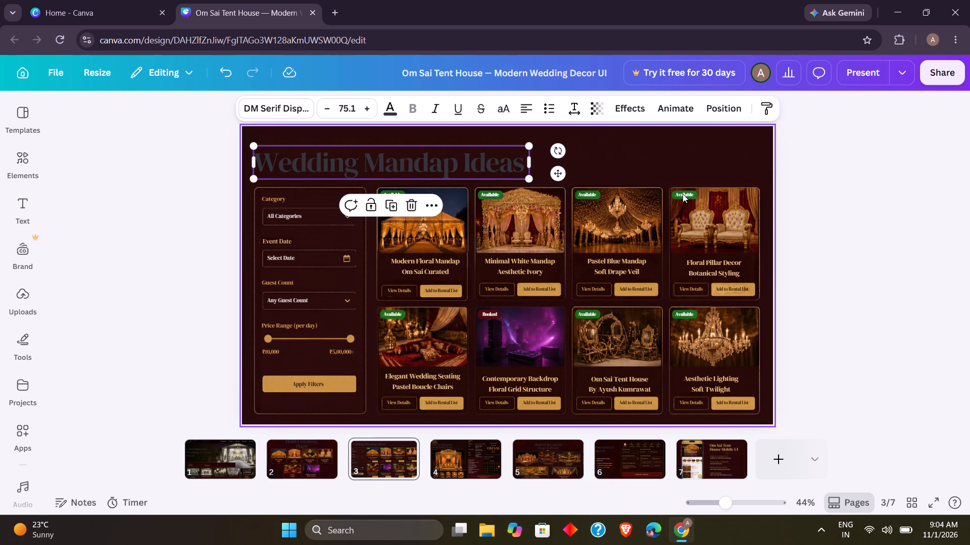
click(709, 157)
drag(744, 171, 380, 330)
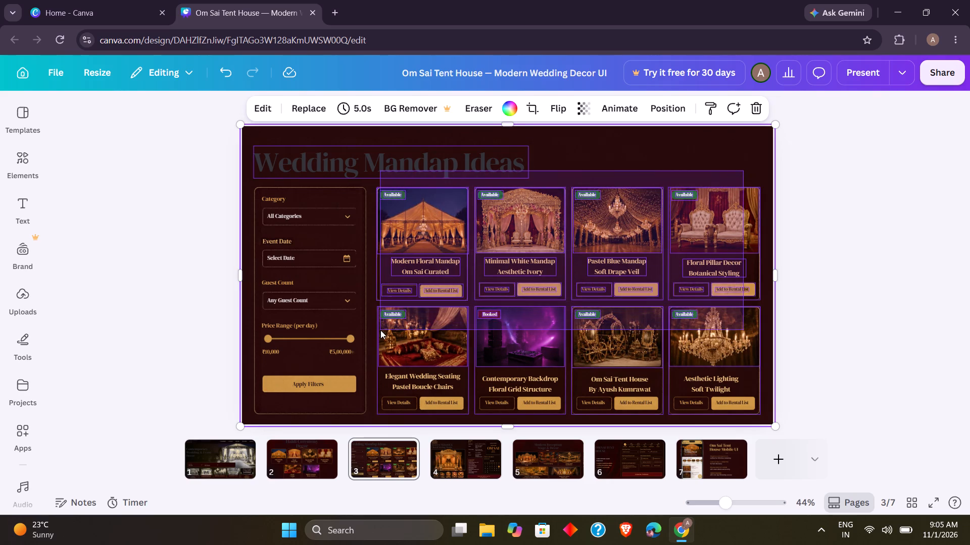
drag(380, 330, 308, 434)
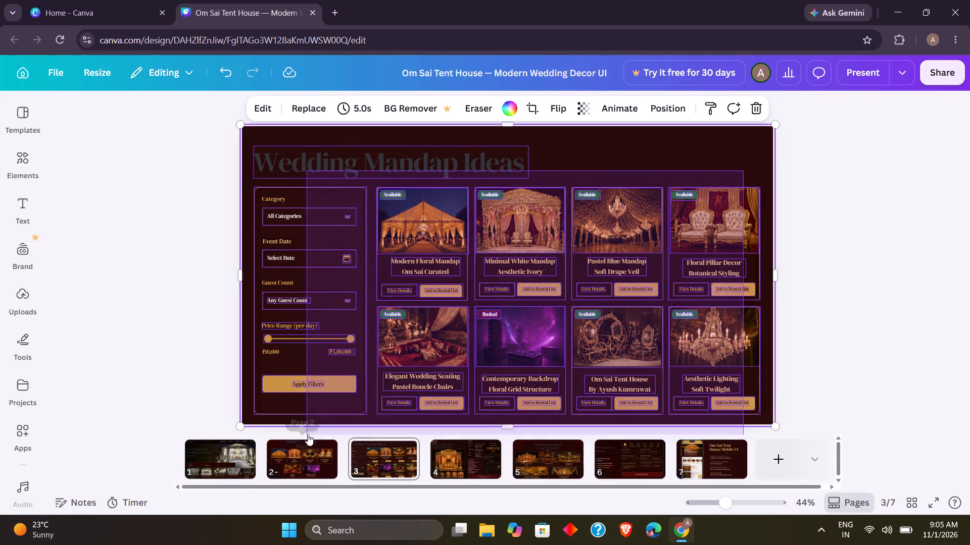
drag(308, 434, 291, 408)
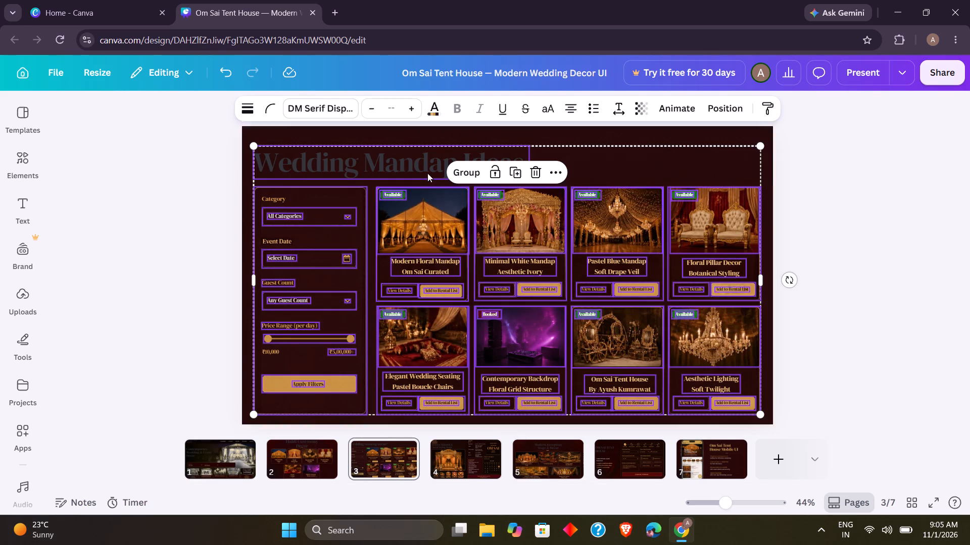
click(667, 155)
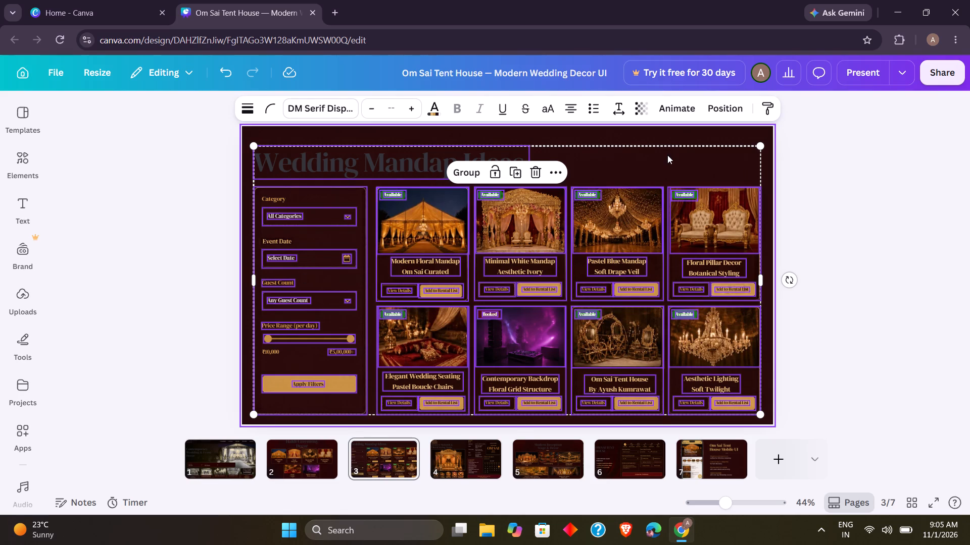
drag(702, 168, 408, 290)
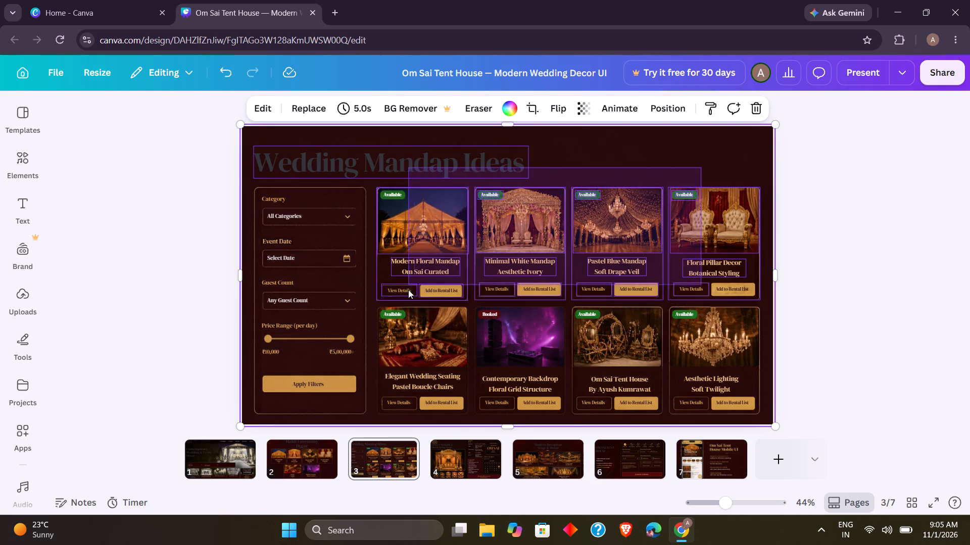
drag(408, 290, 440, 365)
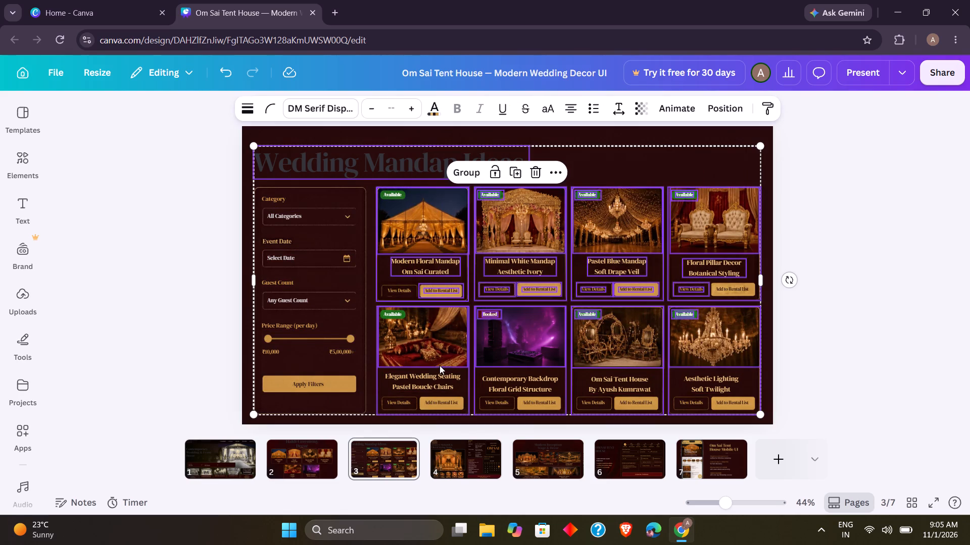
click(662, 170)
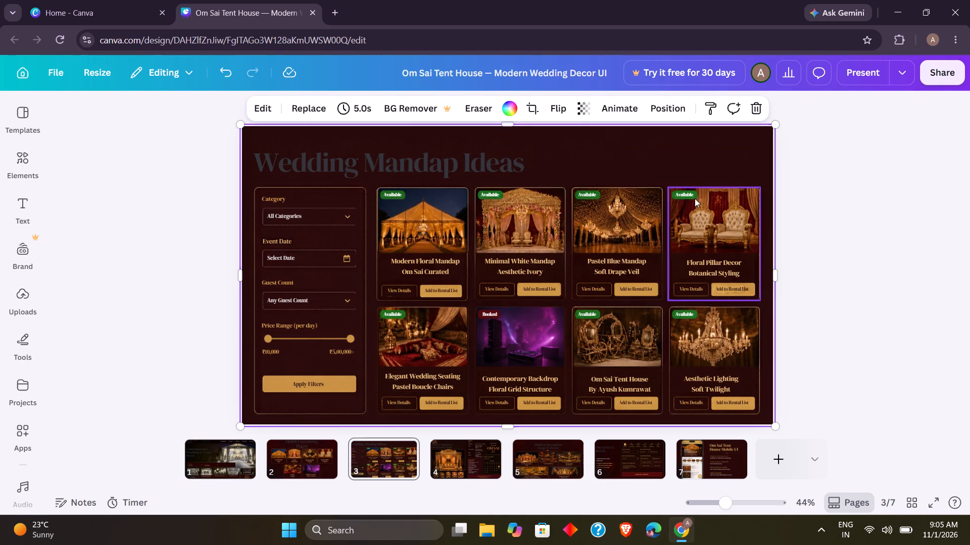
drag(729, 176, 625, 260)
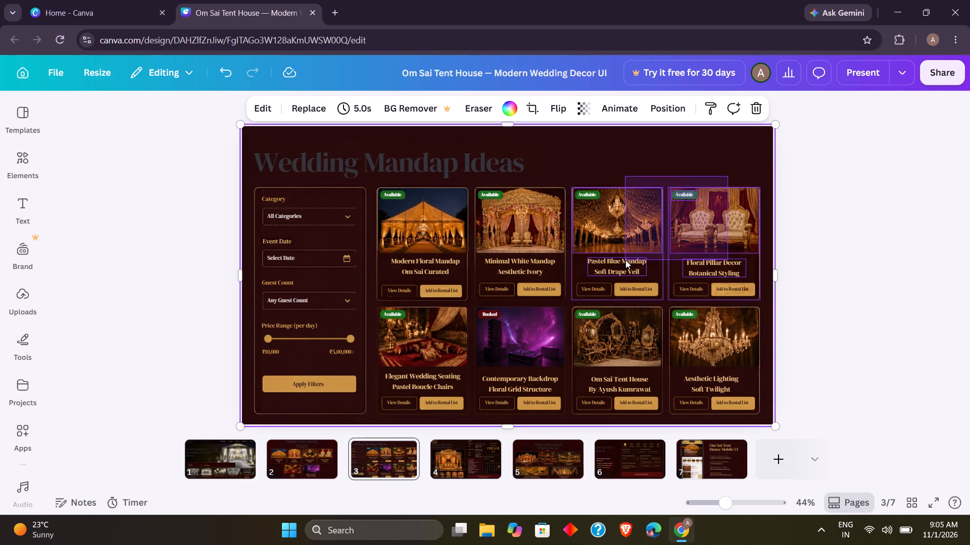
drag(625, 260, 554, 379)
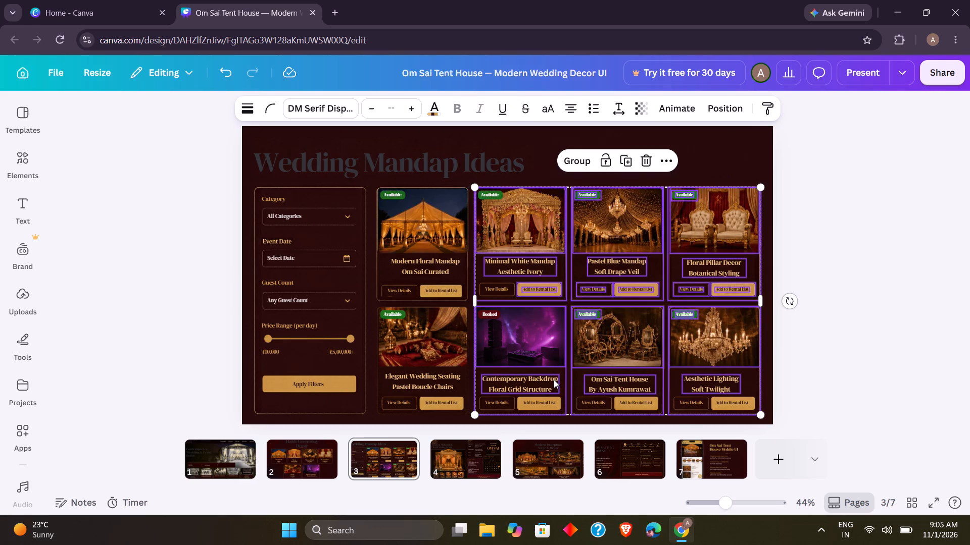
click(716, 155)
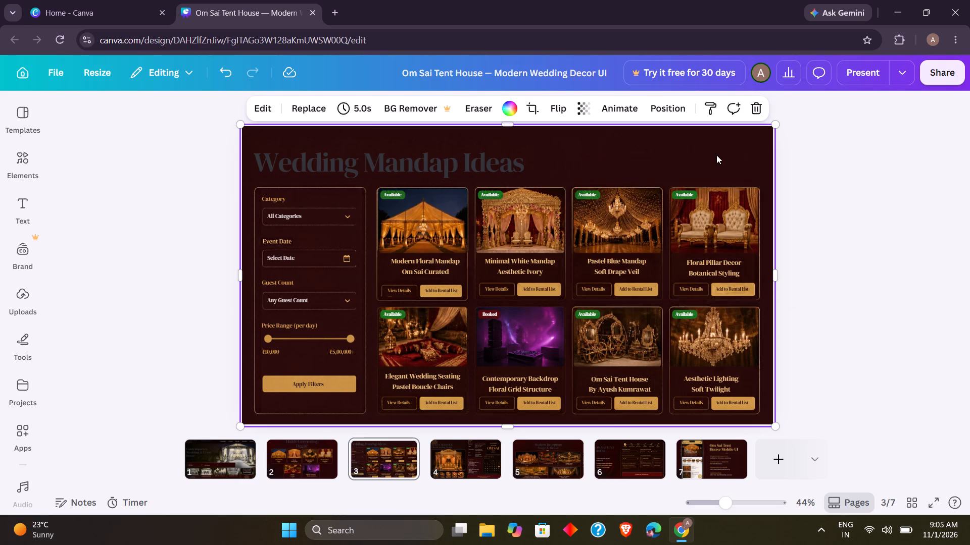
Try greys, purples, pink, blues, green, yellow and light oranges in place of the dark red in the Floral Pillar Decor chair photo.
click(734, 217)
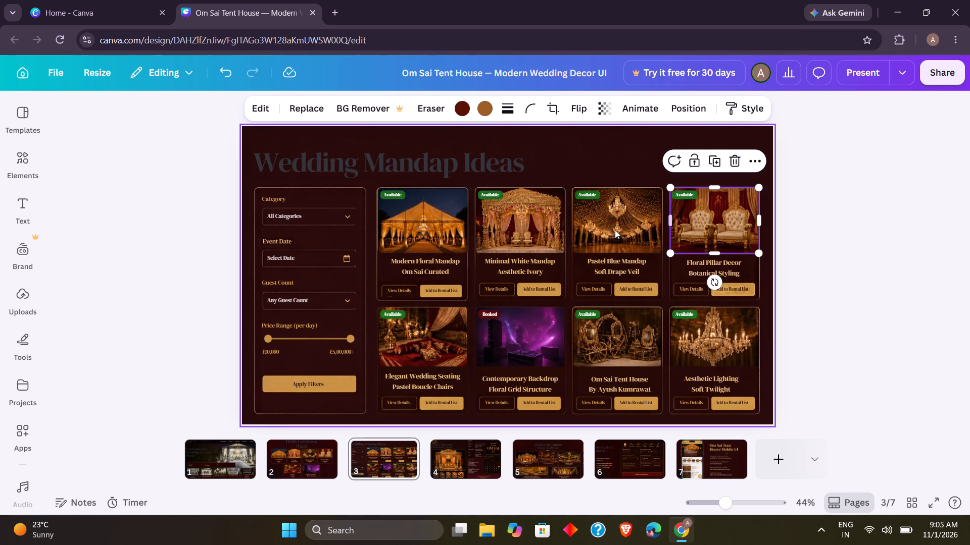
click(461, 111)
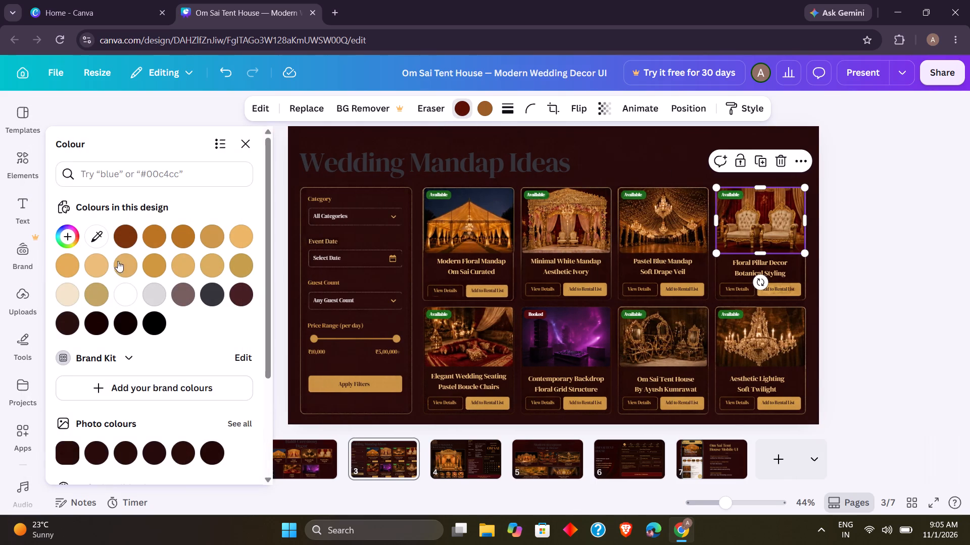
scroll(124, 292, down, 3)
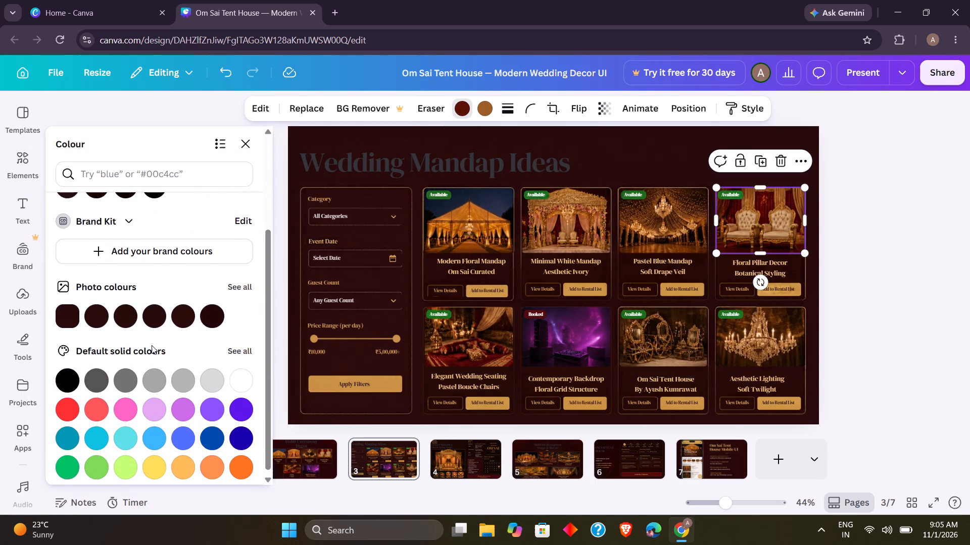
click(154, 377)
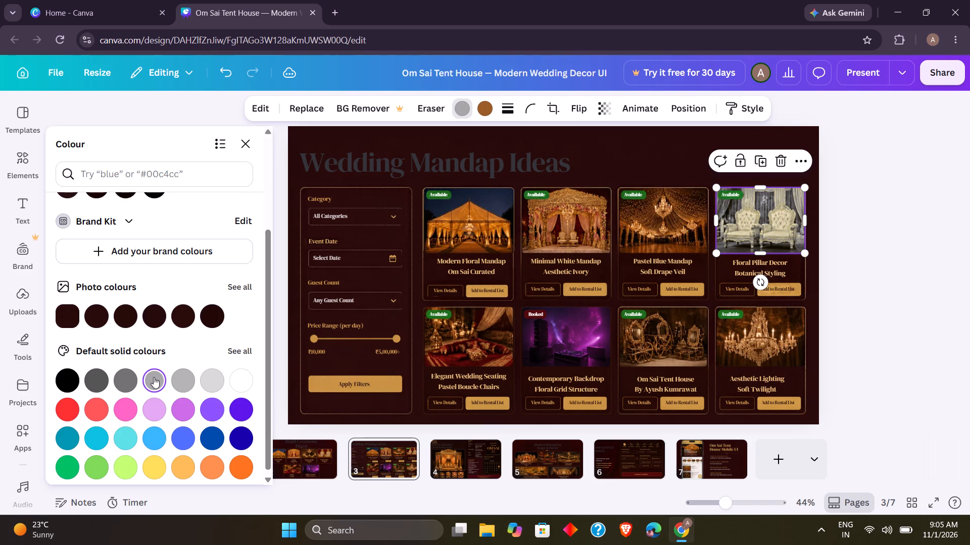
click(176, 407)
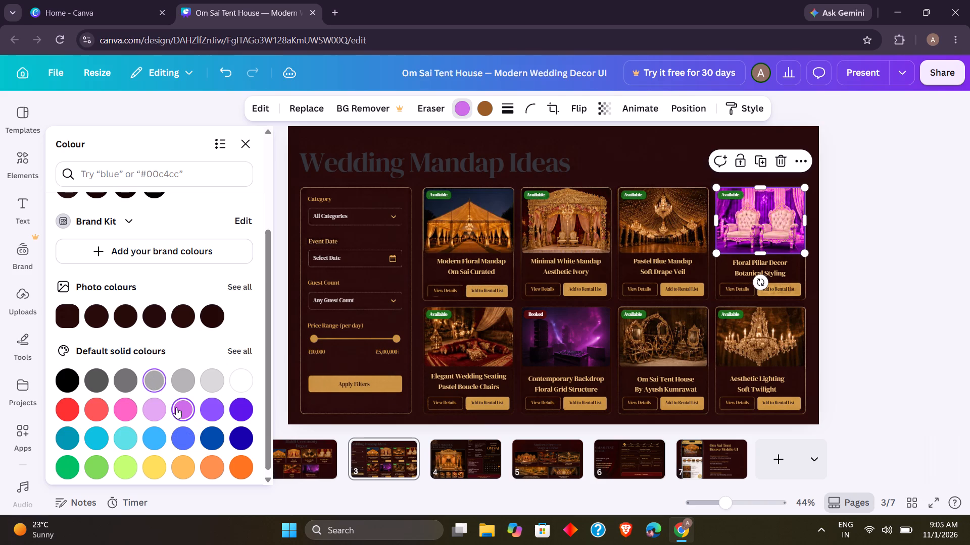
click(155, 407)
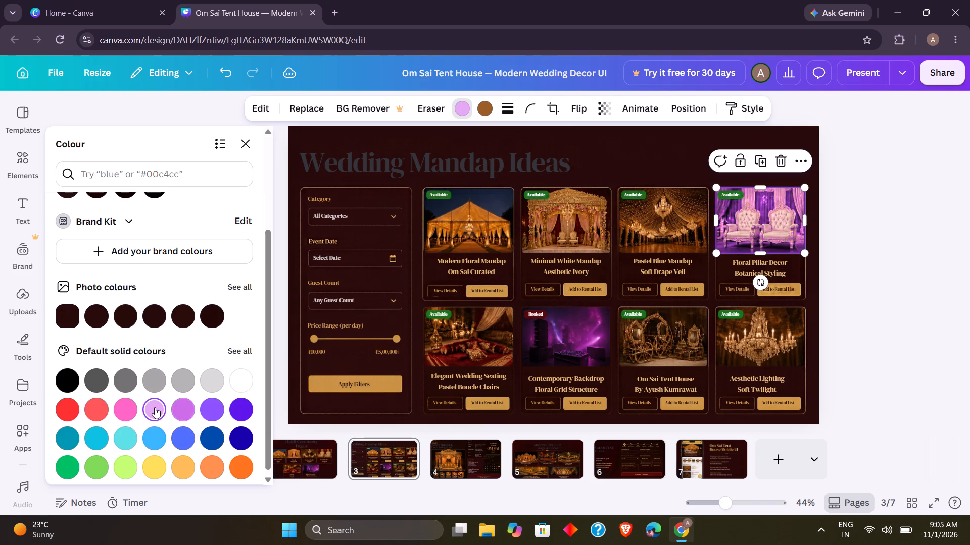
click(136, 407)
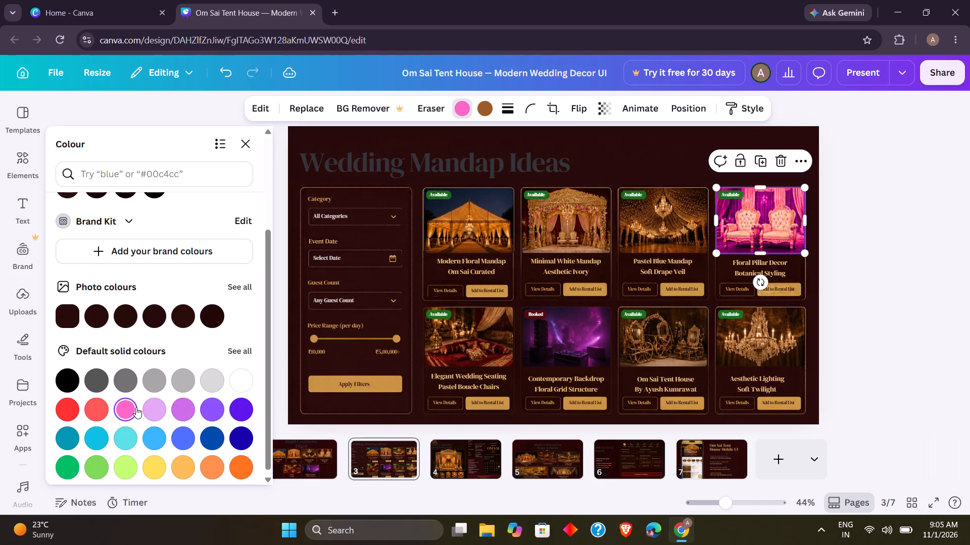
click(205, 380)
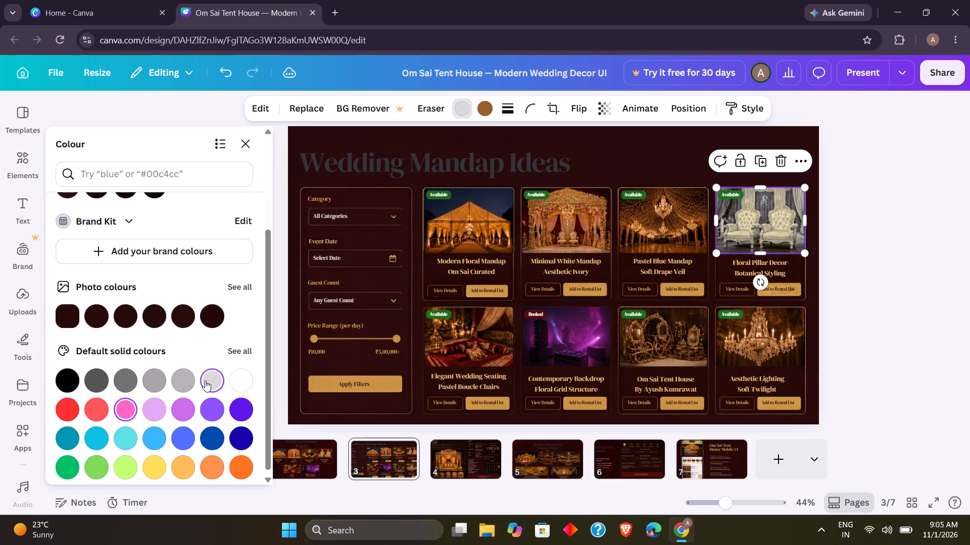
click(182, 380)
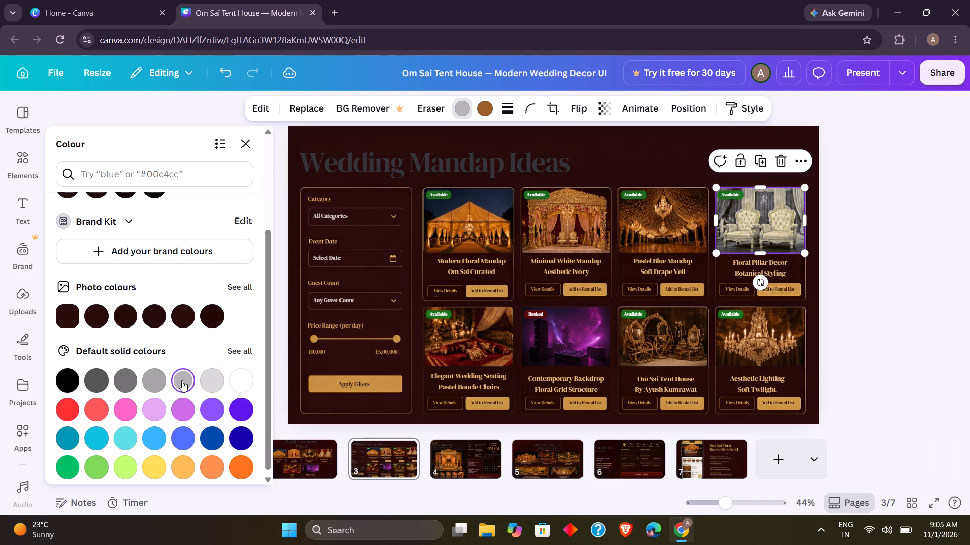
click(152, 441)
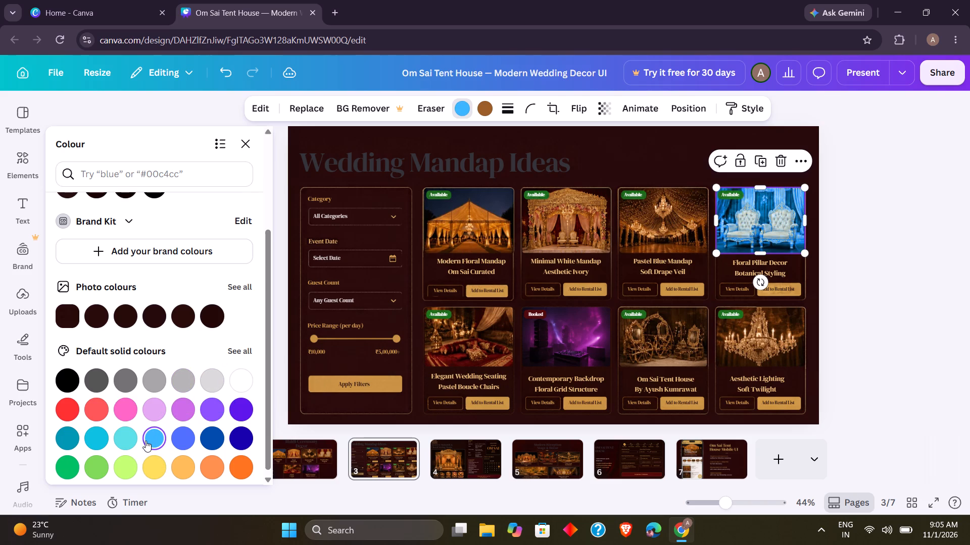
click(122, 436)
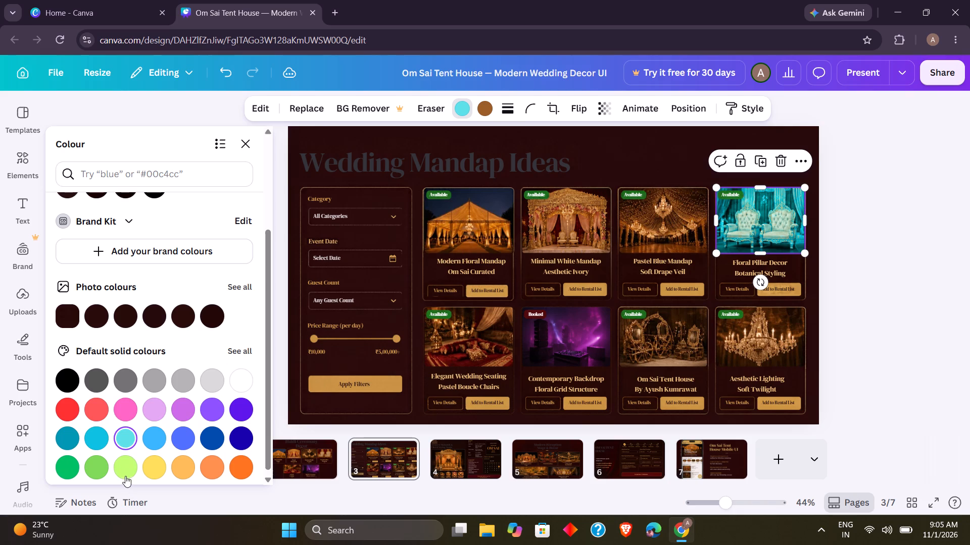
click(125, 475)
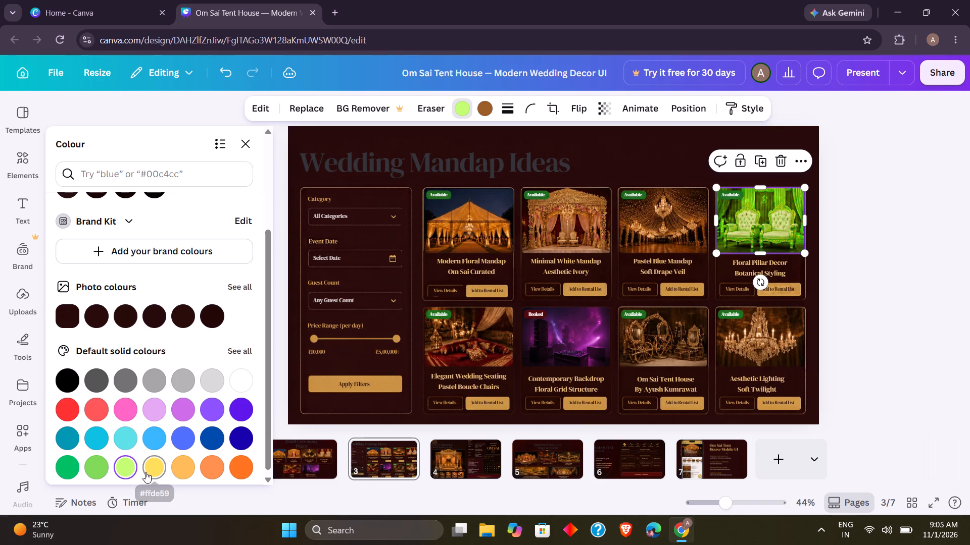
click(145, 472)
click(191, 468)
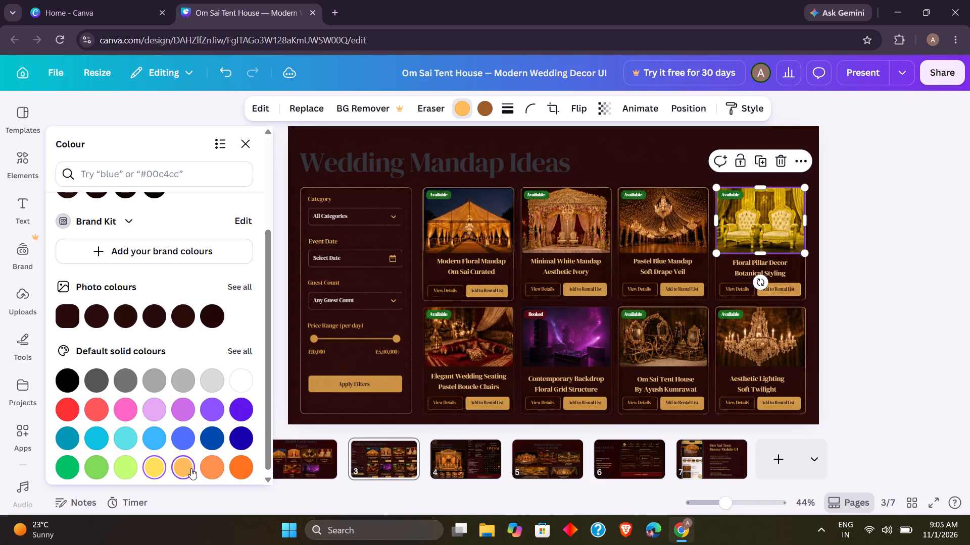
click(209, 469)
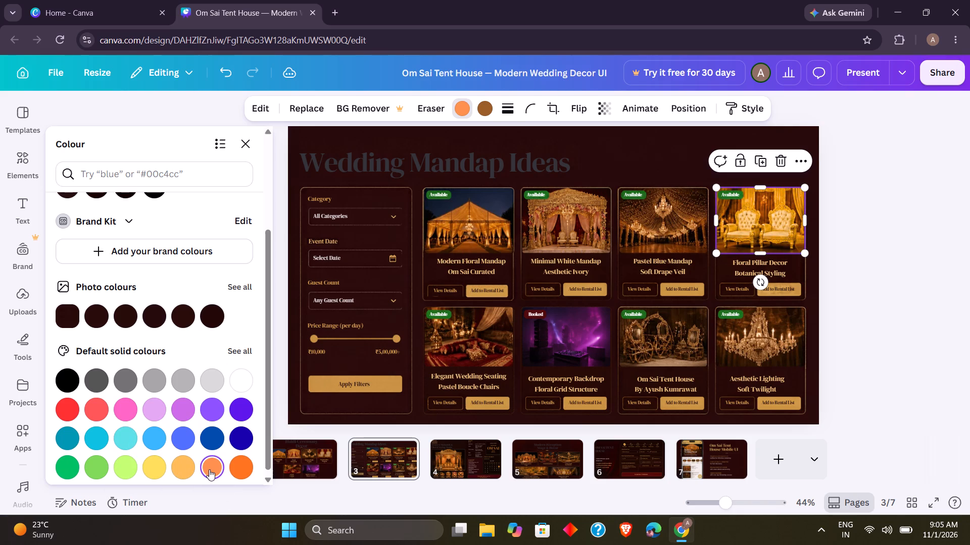
Set the replaced dark red in the Floral Pillar Decor chair photo to the bright orange default solid colour.
scroll(209, 469, down, 1)
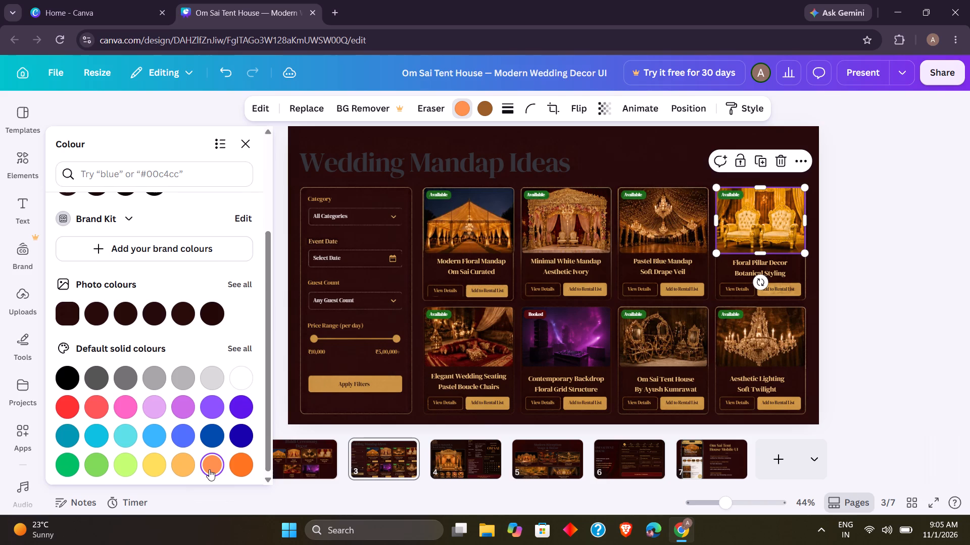
scroll(209, 469, down, 2)
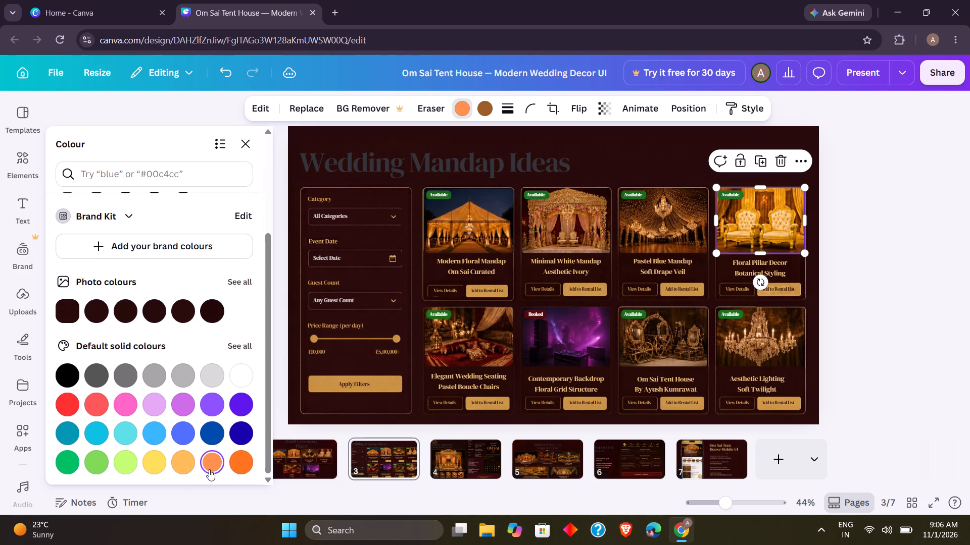
scroll(209, 469, down, 1)
scroll(173, 440, down, 2)
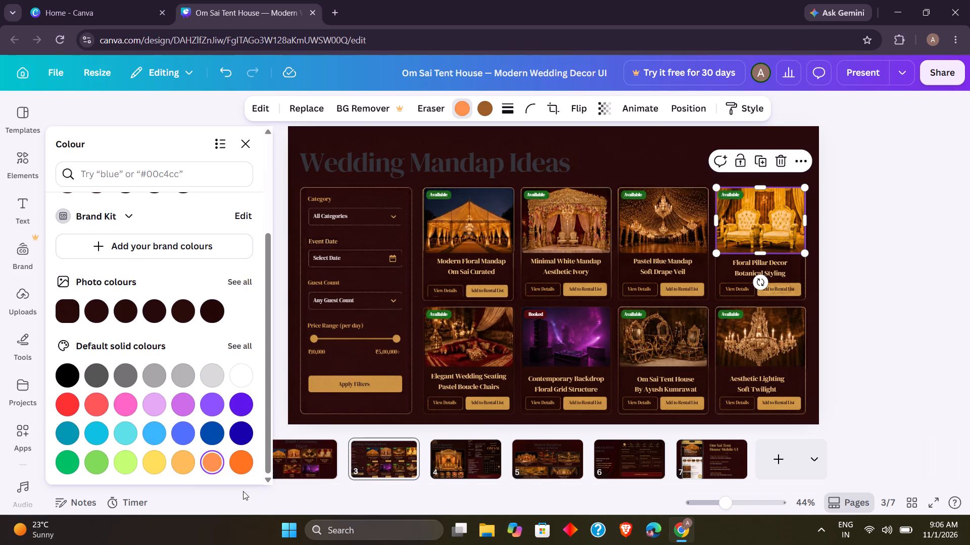
click(239, 470)
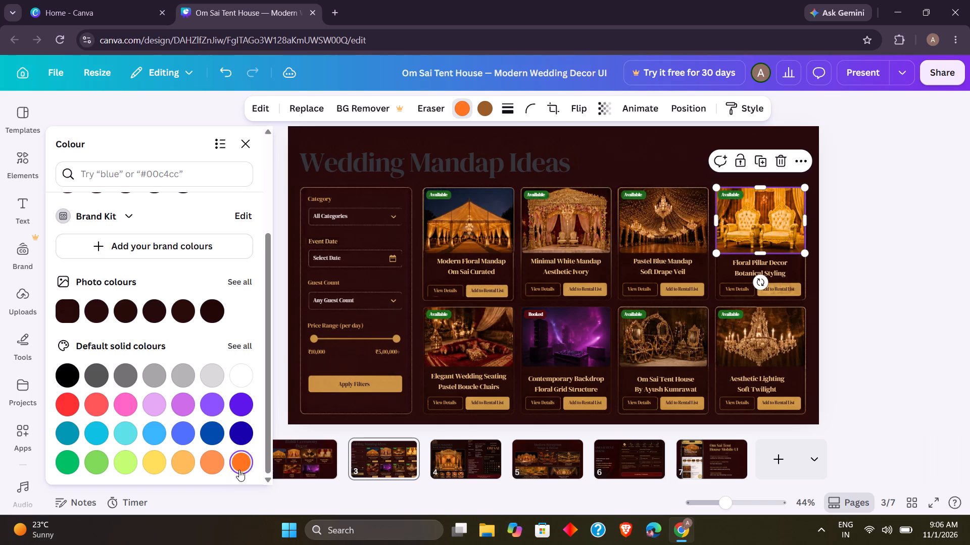
Compare light oranges and light grey for the replaced dark red in the Floral Pillar Decor chair photo, settling on orange #ff914d.
click(214, 459)
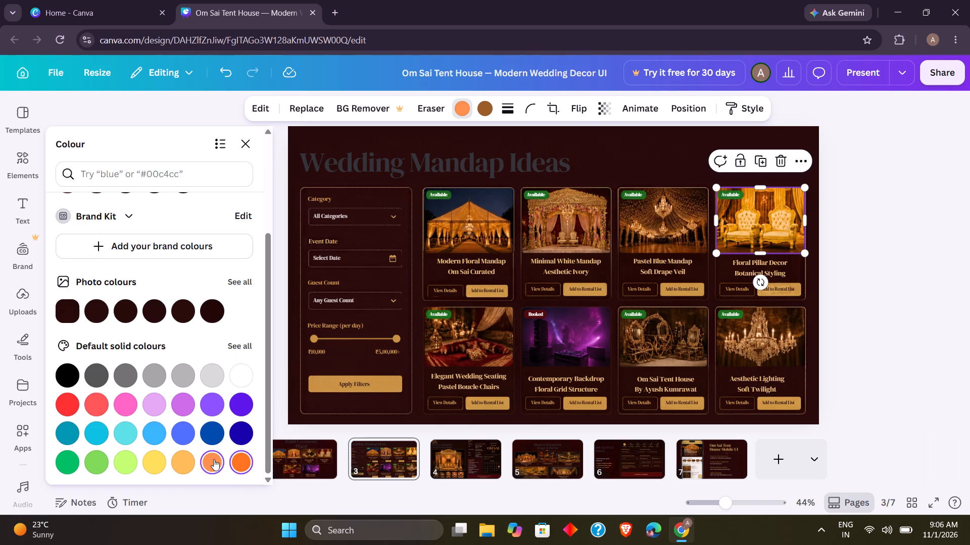
click(183, 458)
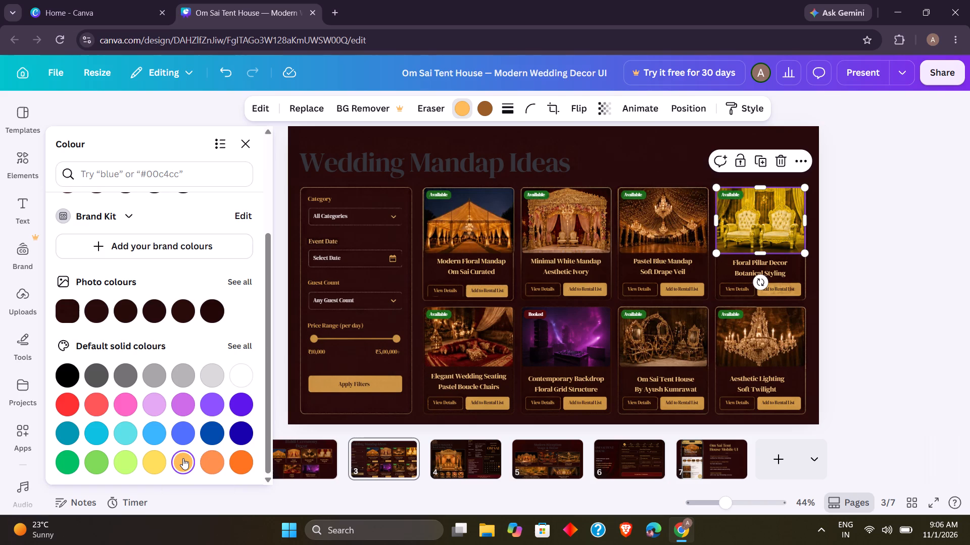
click(205, 465)
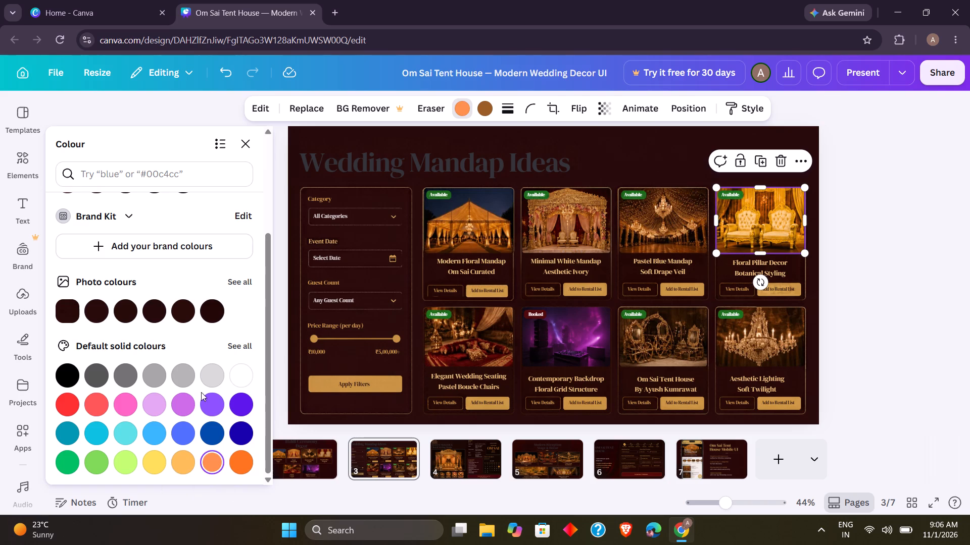
click(212, 381)
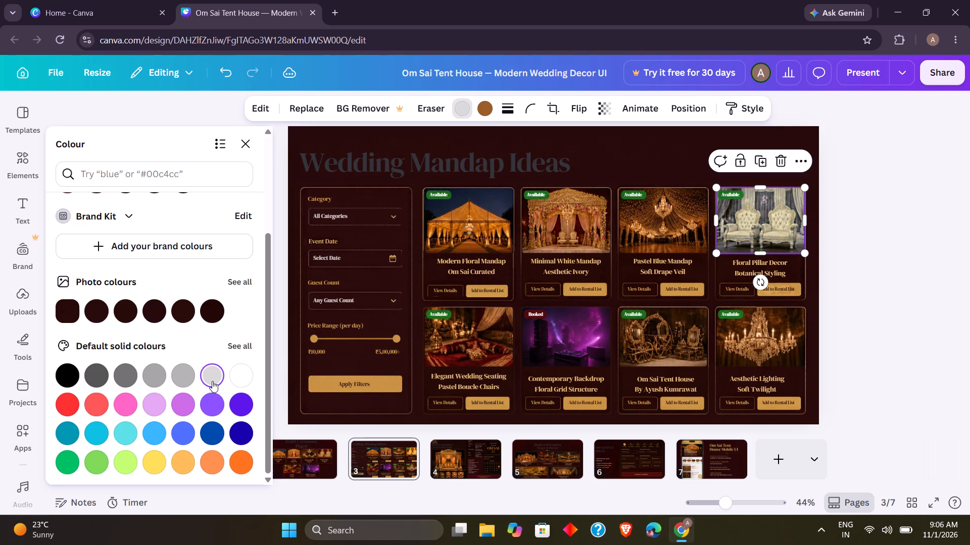
click(216, 462)
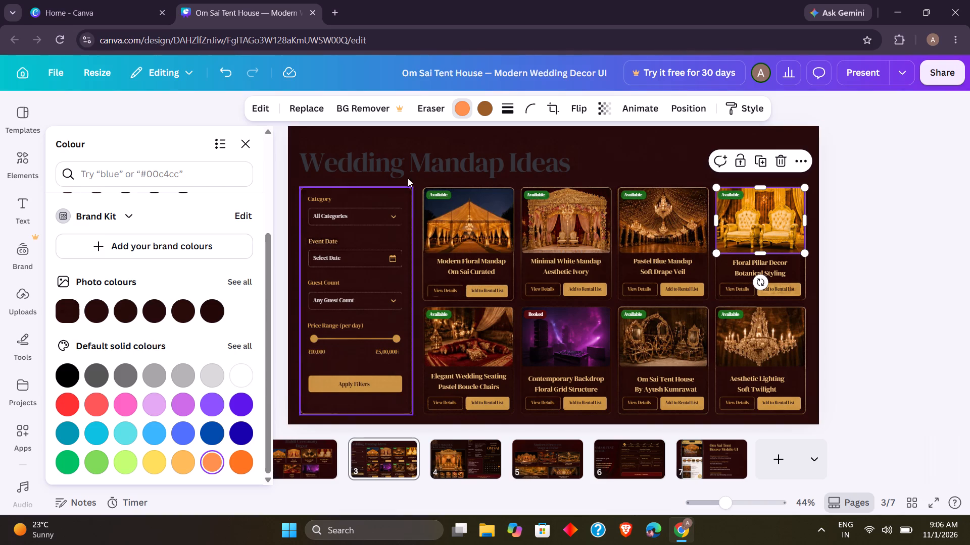
Replace the brown colour in the Floral Pillar Decor chair photo with light grey #d9d9d9.
click(482, 106)
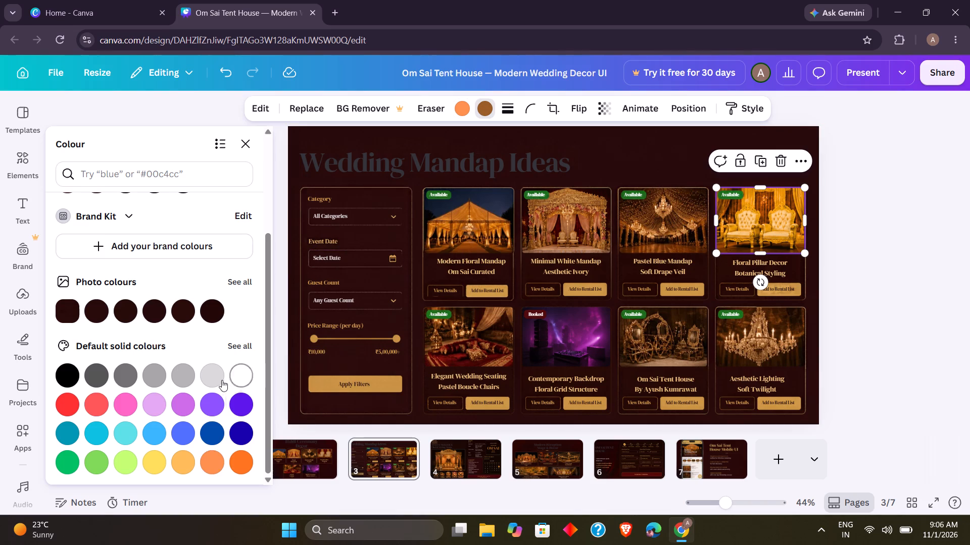
click(209, 376)
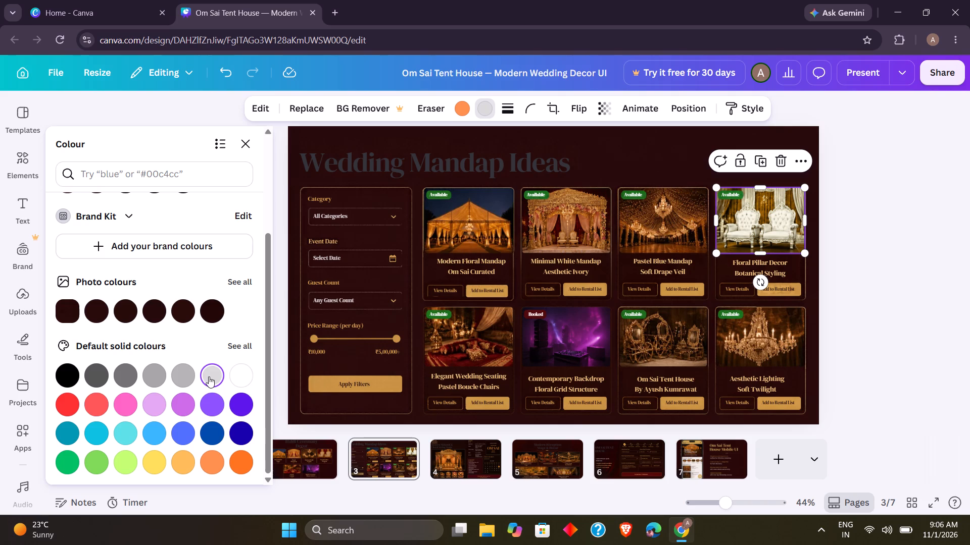
Compare golds, cream and mauve in place of the light tan in the Pastel Blue Mandap photo, settling on light grey #d9d9d9.
click(669, 220)
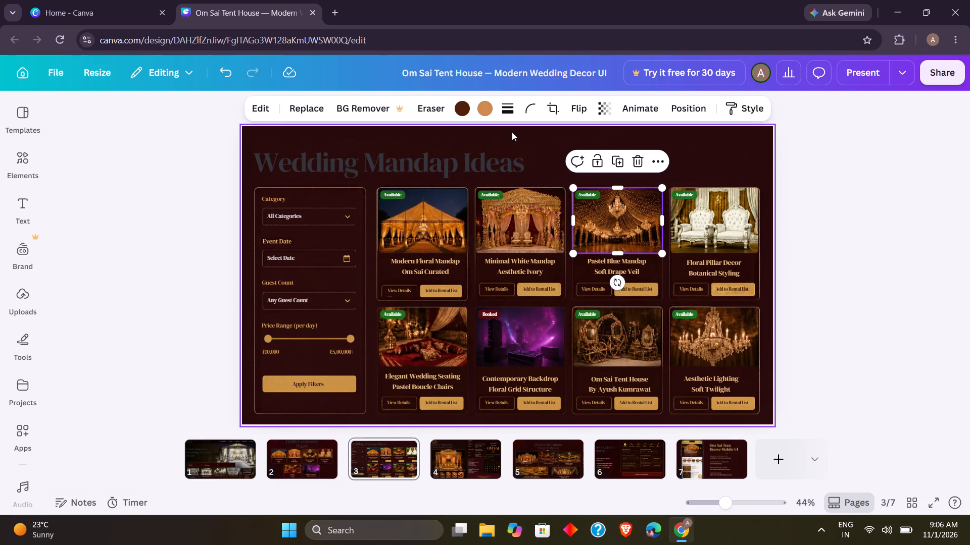
click(483, 105)
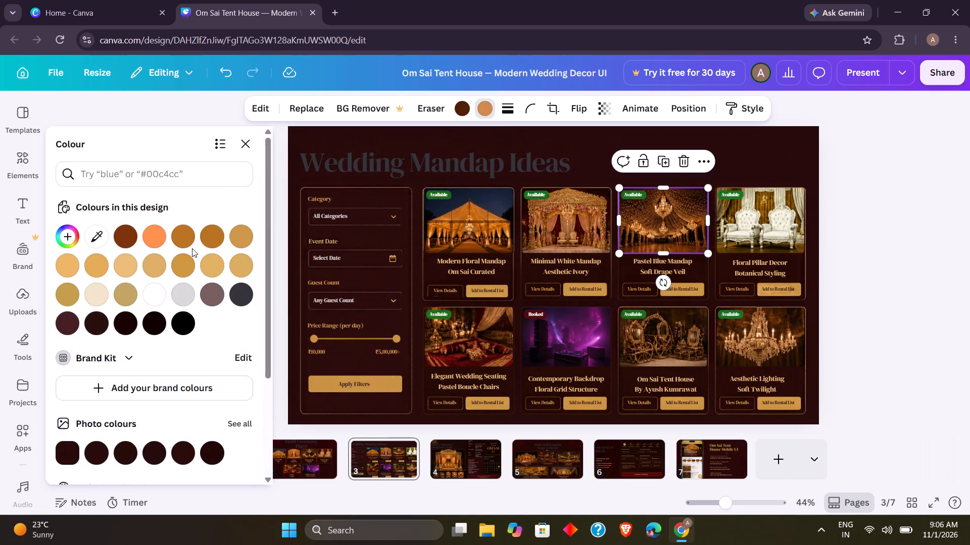
click(183, 296)
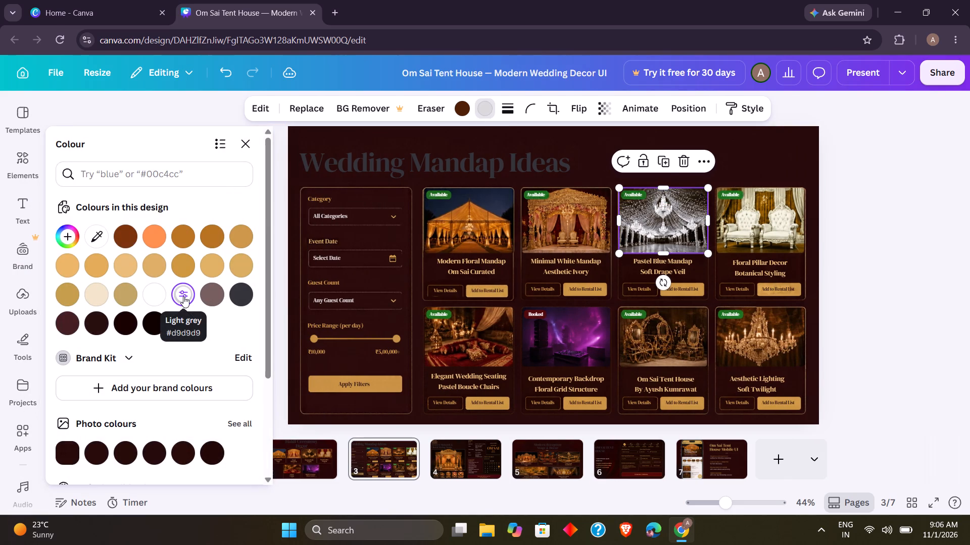
click(151, 266)
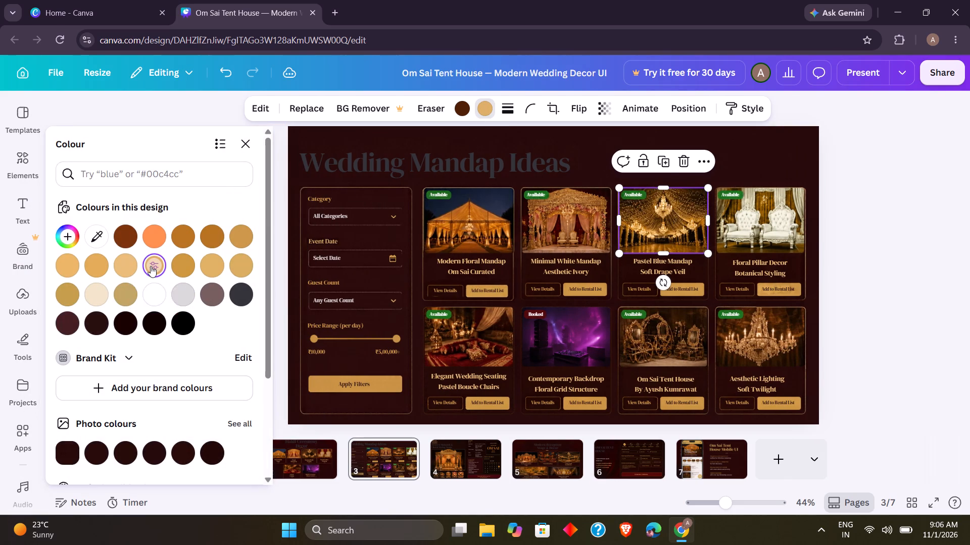
click(128, 290)
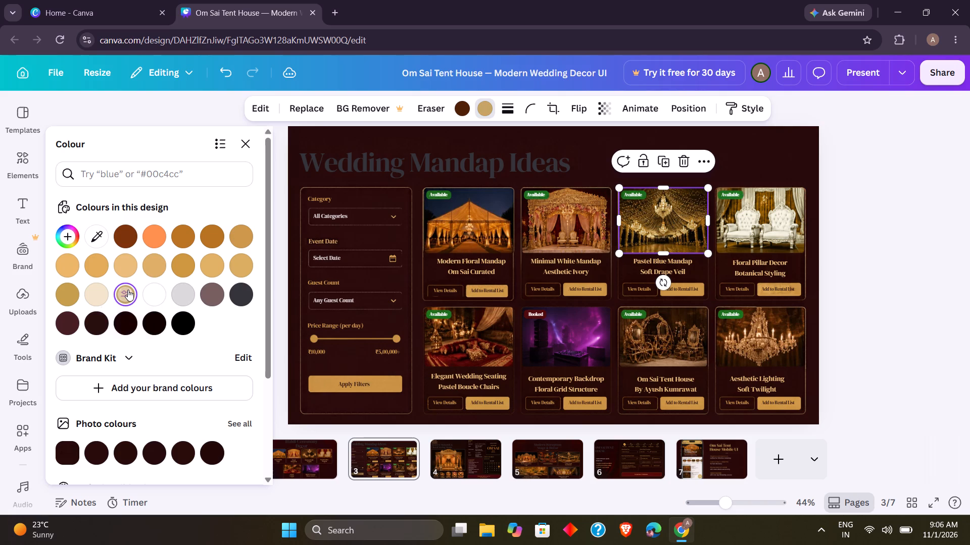
click(95, 290)
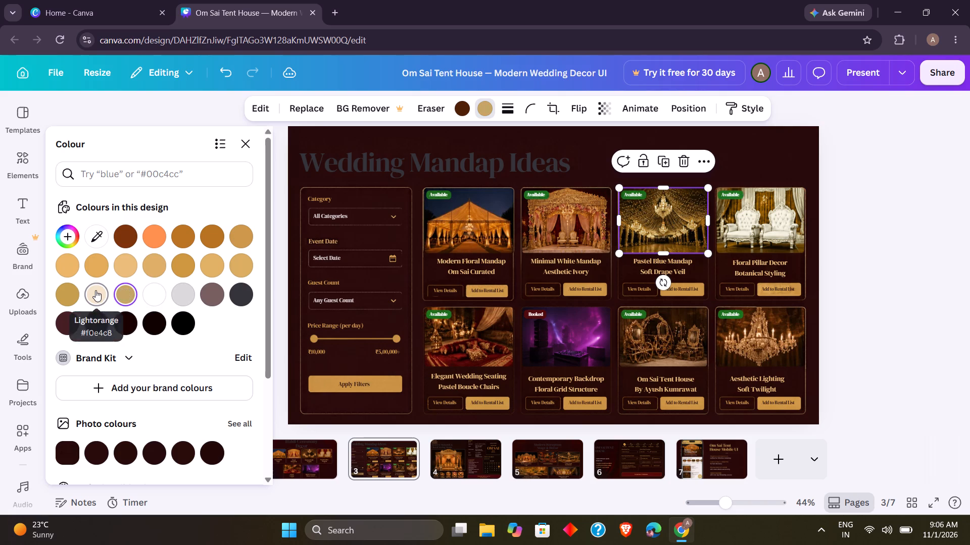
click(63, 290)
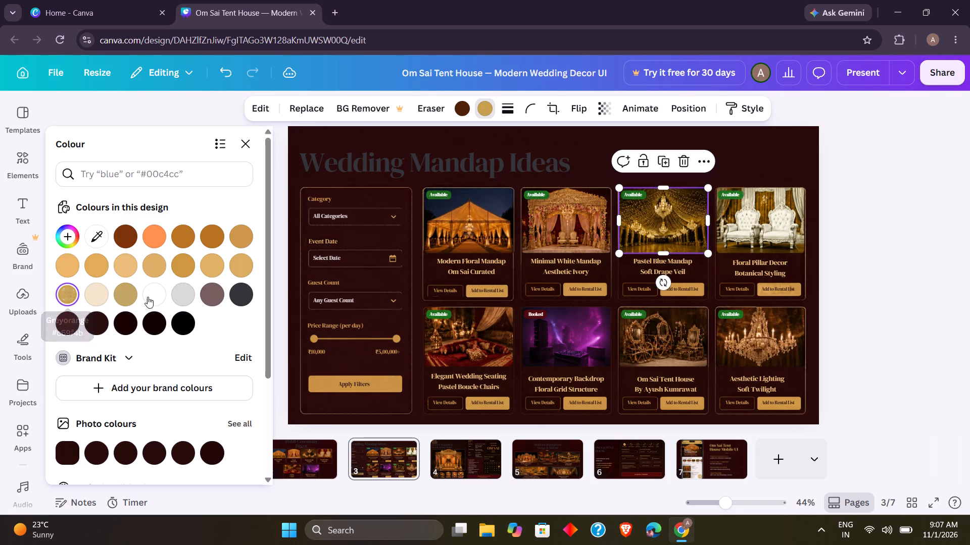
click(212, 287)
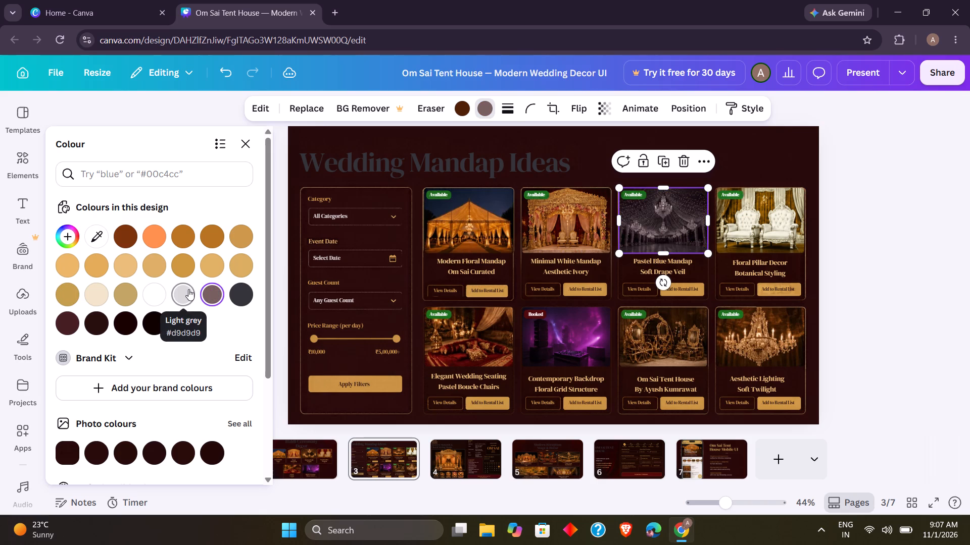
click(188, 289)
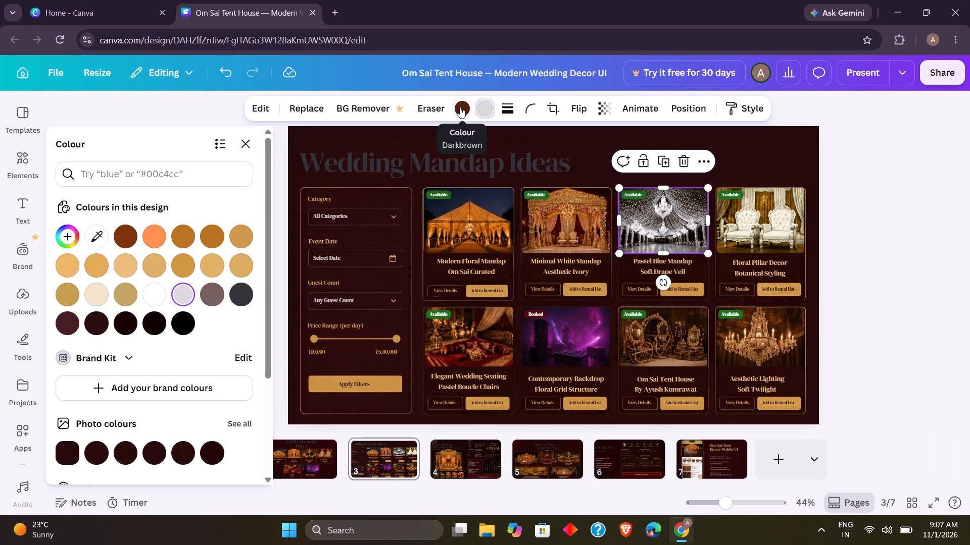
Replace the dark brown in the Minimal White Mandap photo with light grey #d9d9d9 from the design's colours.
click(557, 220)
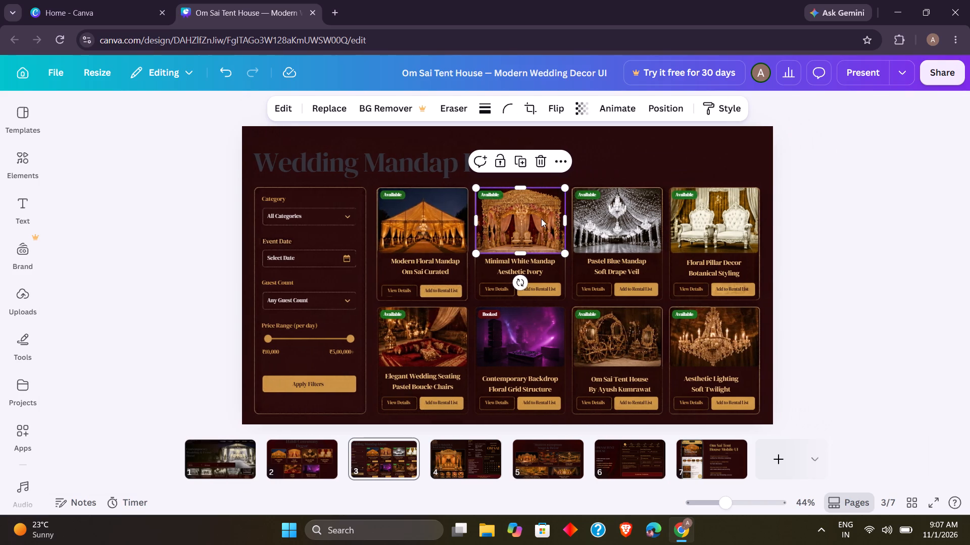
click(465, 110)
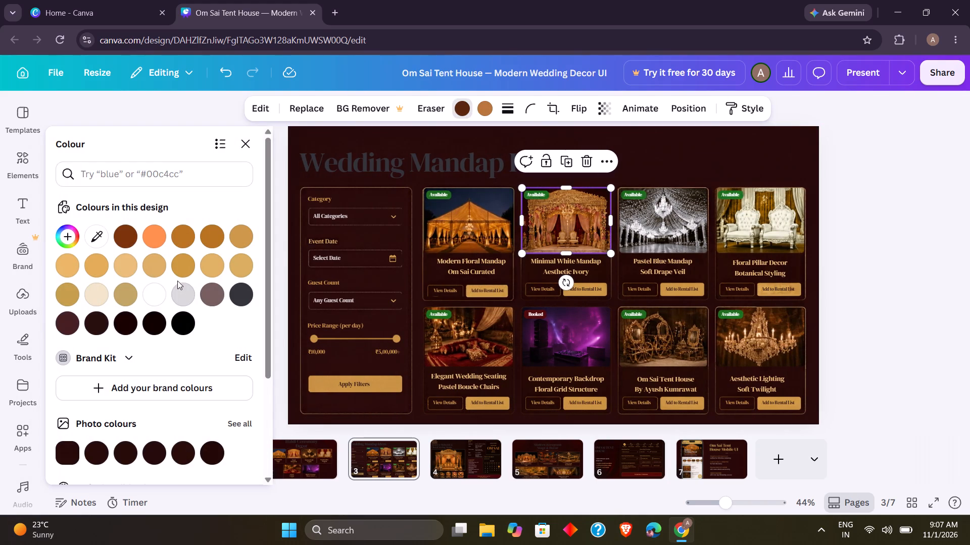
click(179, 288)
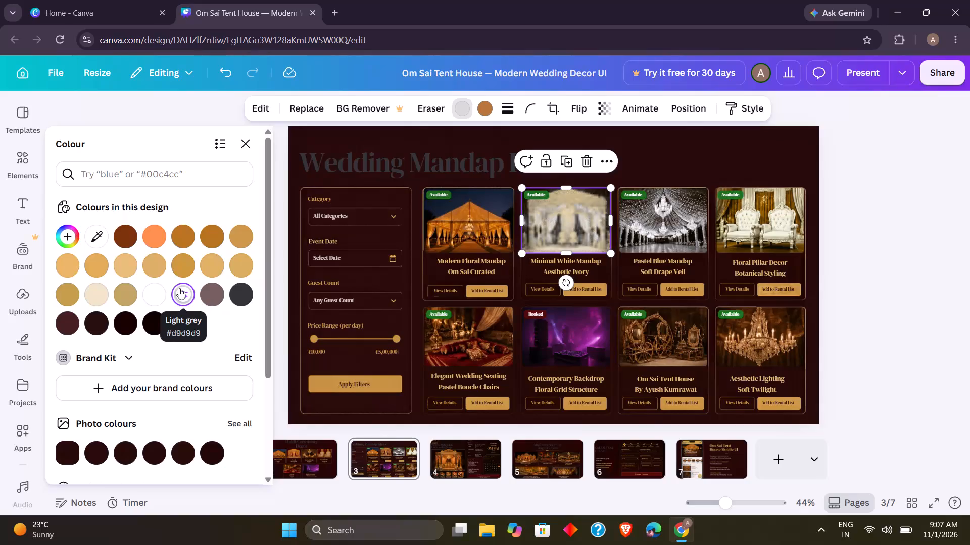
Compare light grey, #ddaf65, #ff914d and #b87420 for the orange in the Modern Floral Mandap tent photo, settling on the design's golden tan.
click(454, 217)
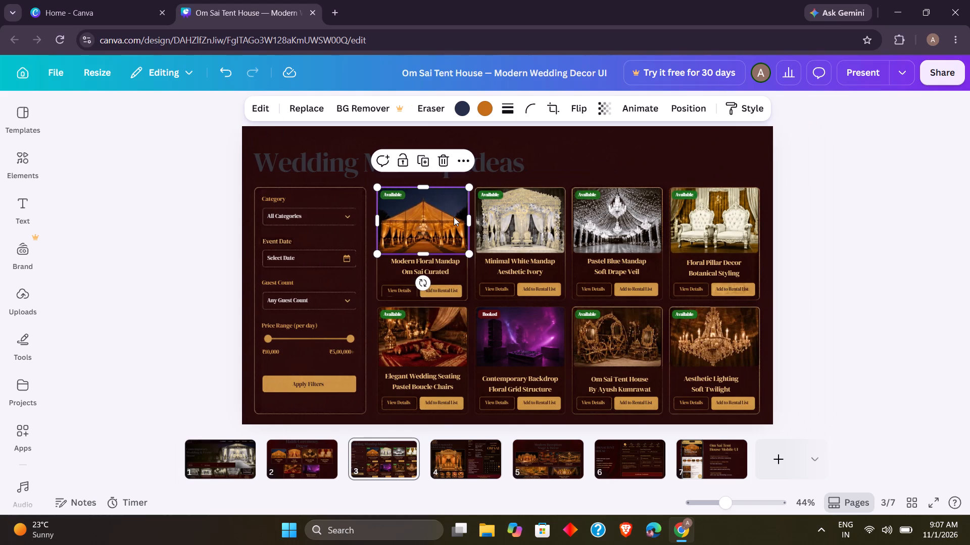
click(454, 217)
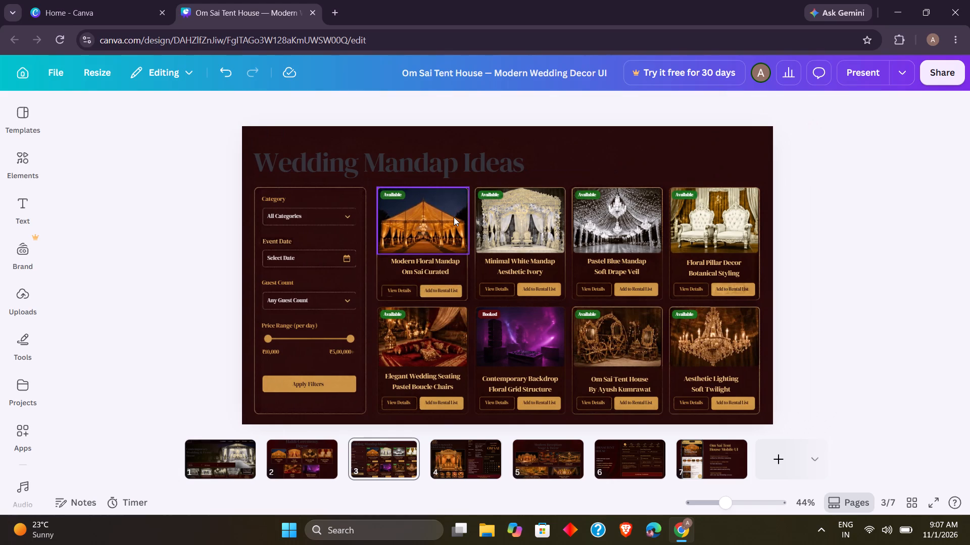
click(454, 217)
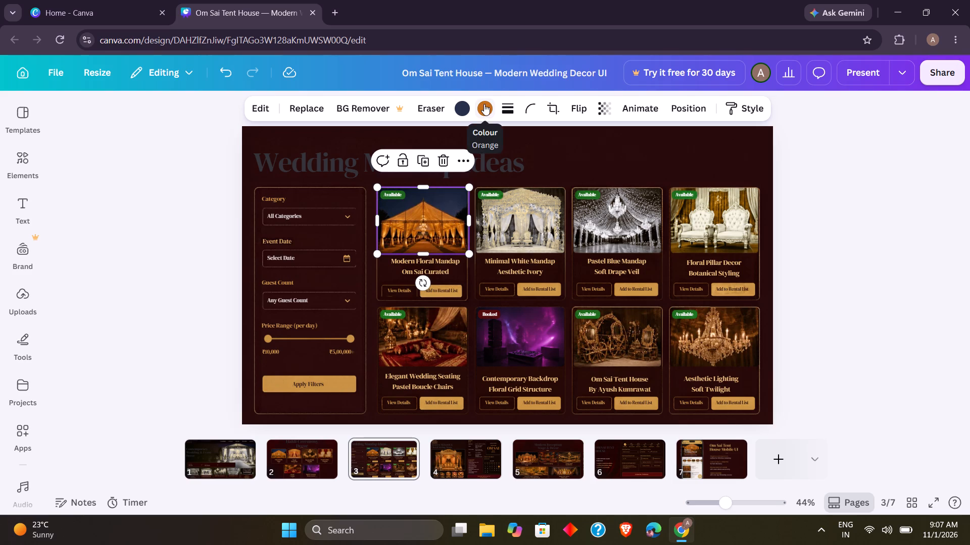
click(484, 104)
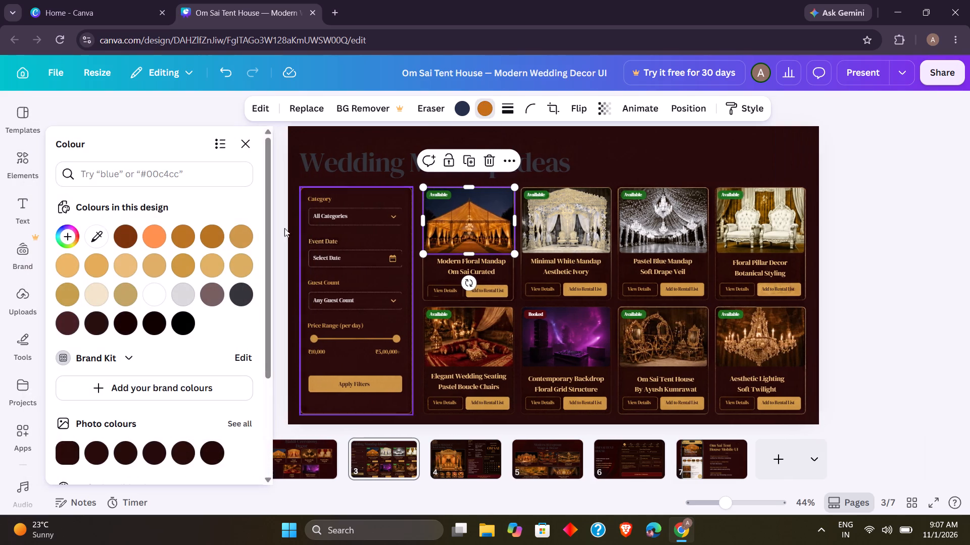
click(188, 293)
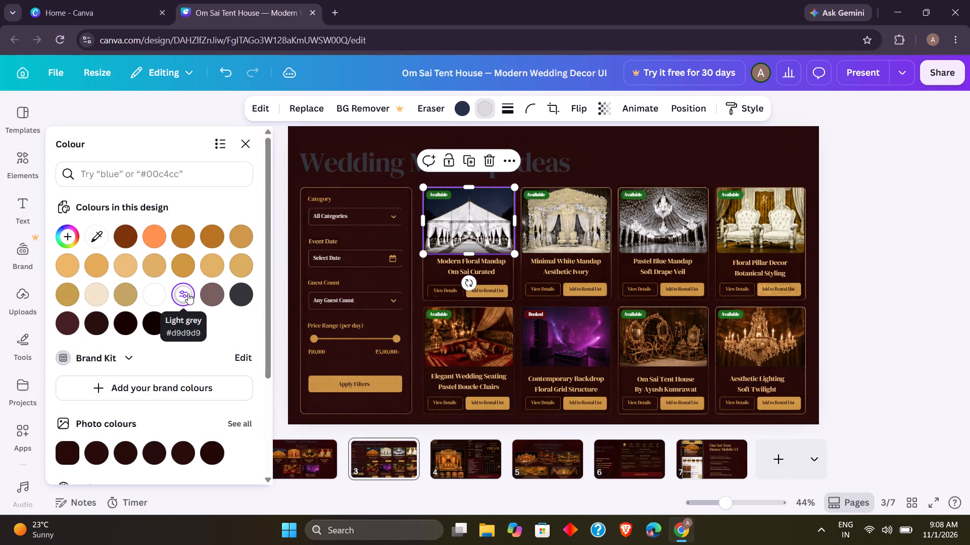
click(160, 269)
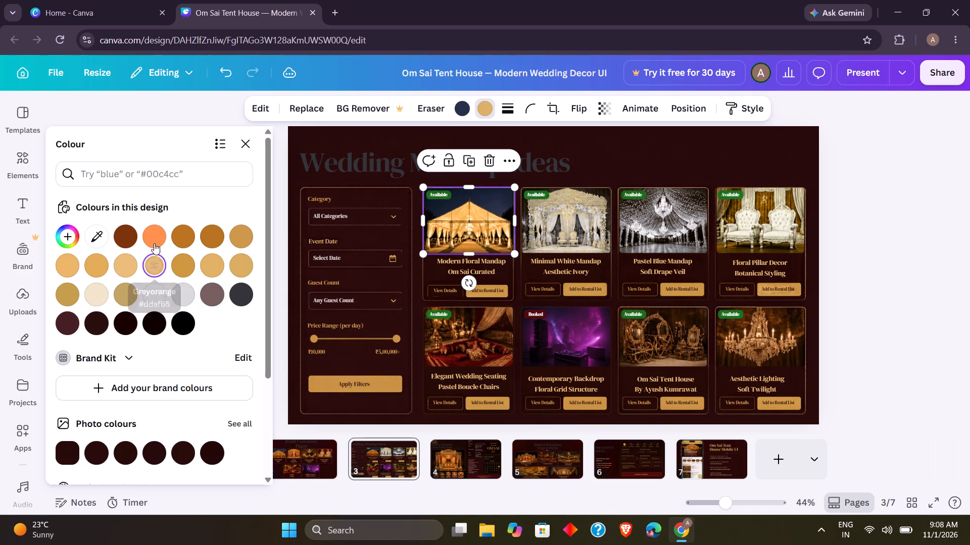
click(153, 242)
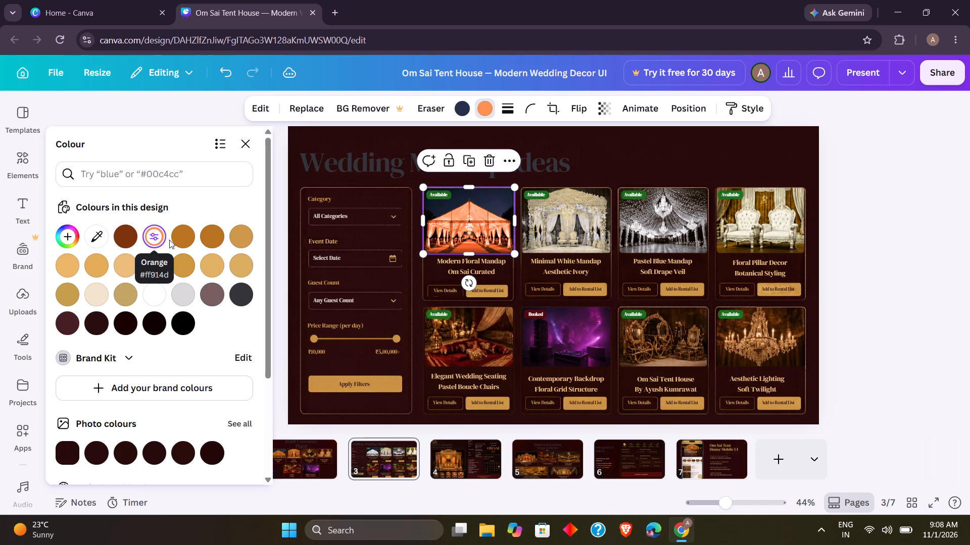
click(185, 239)
click(204, 234)
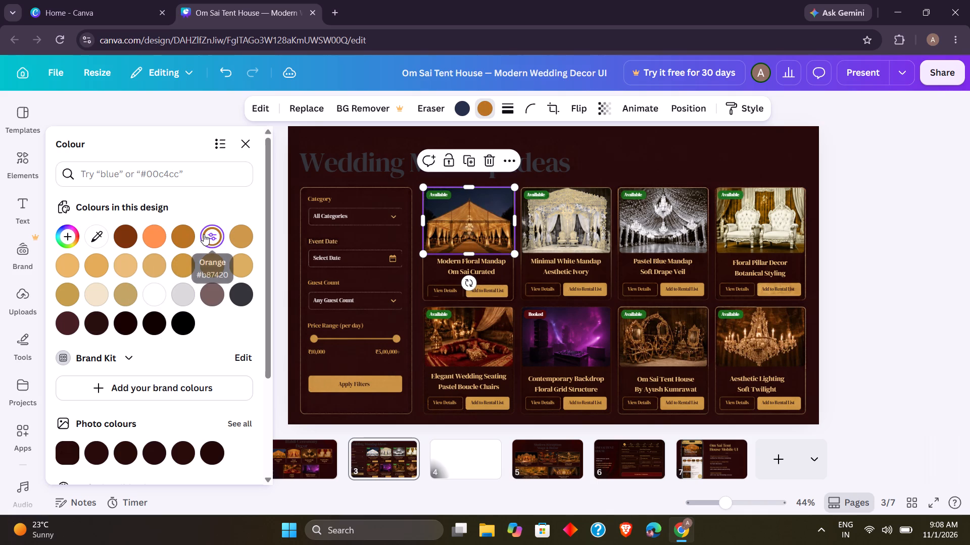
click(235, 240)
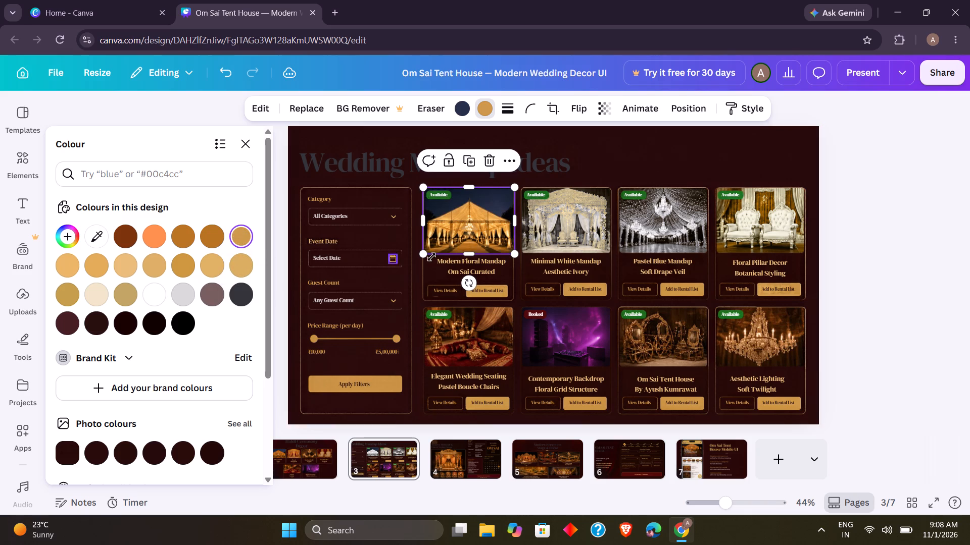
Compare light grey, #ddaf65, #cd973d and #e0b263 for the tan in the Elegant Wedding Seating photo, settling on orange #b87420.
click(473, 333)
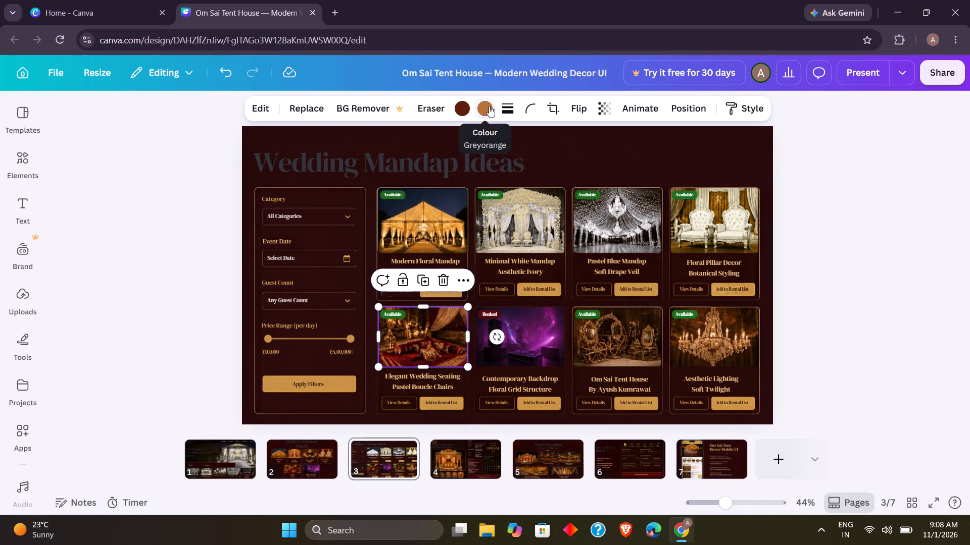
click(489, 106)
click(188, 284)
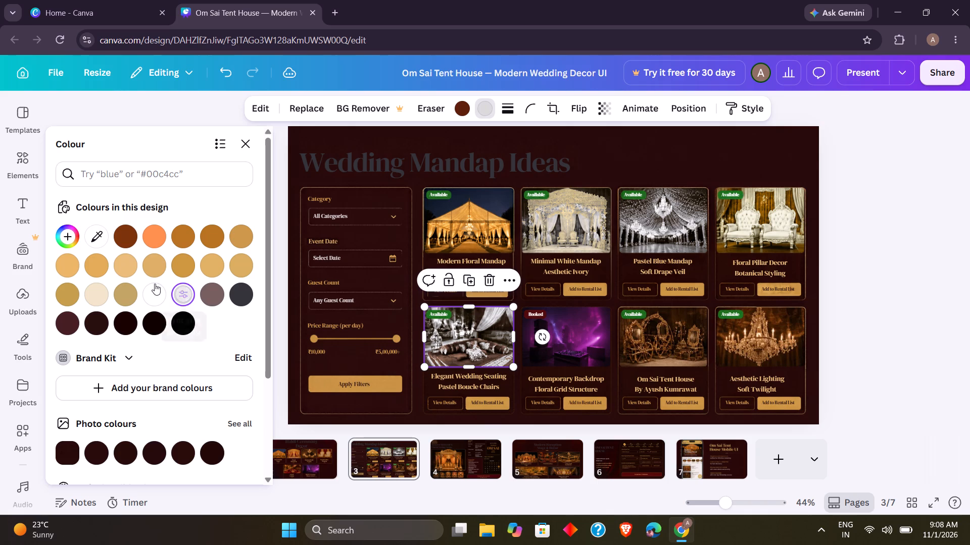
click(155, 255)
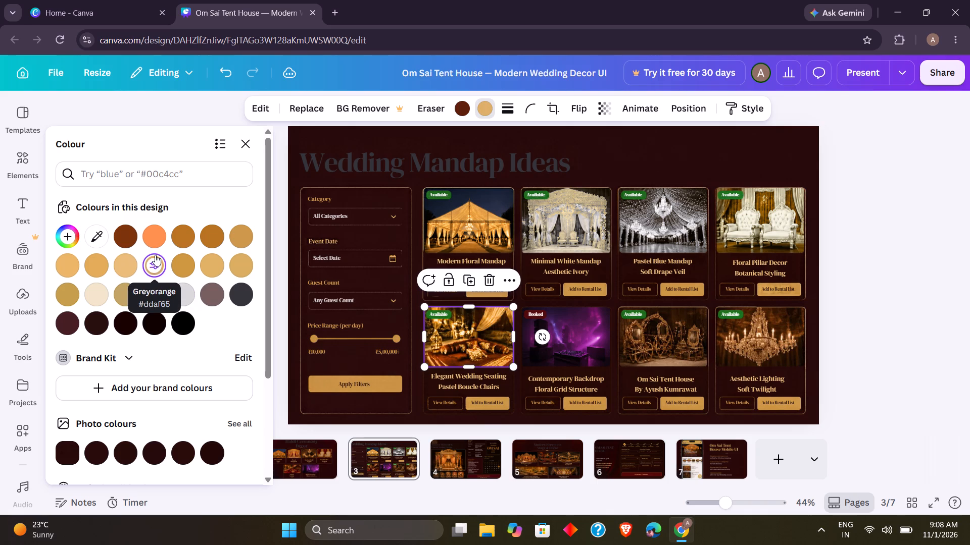
click(187, 260)
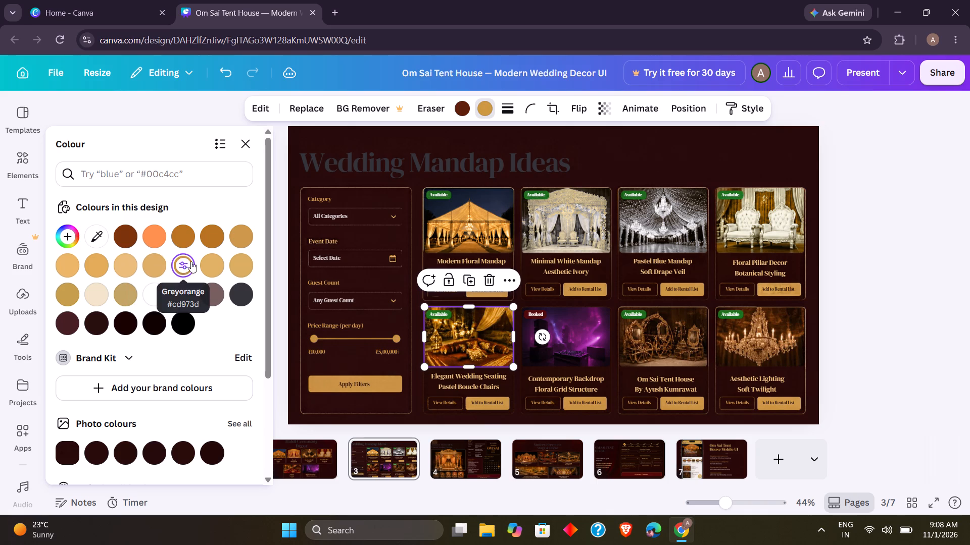
click(204, 265)
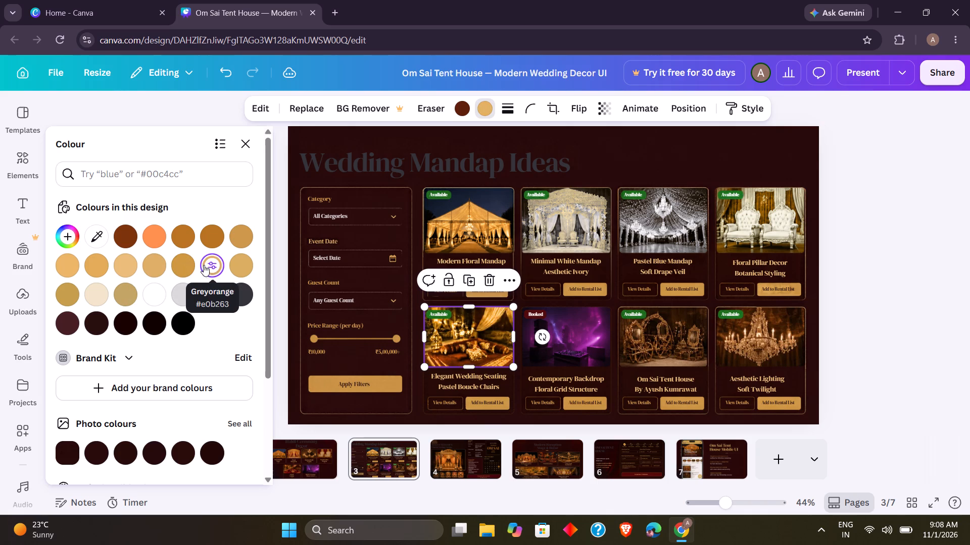
click(207, 242)
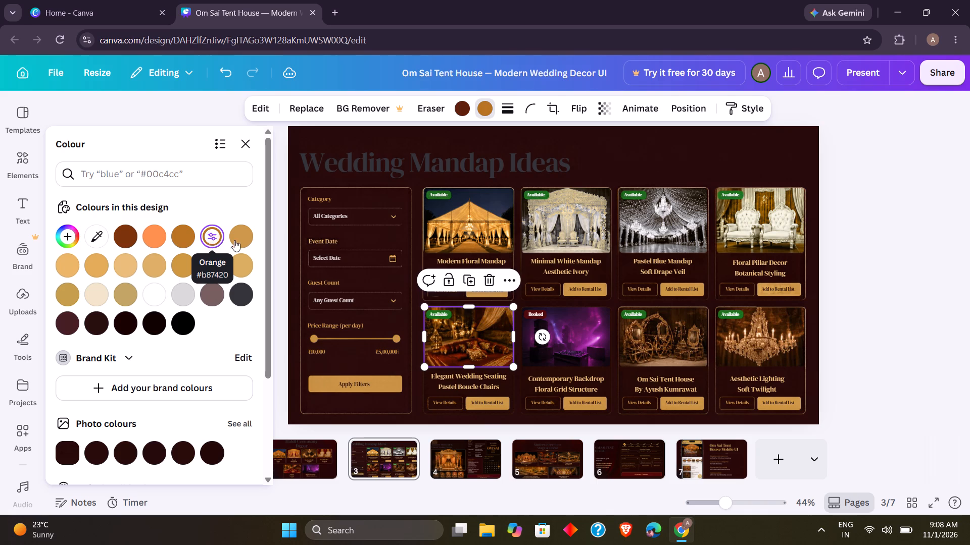
Check page 3's carriage and chandelier card photos, and review all the design's pages from 1 through 7.
click(648, 343)
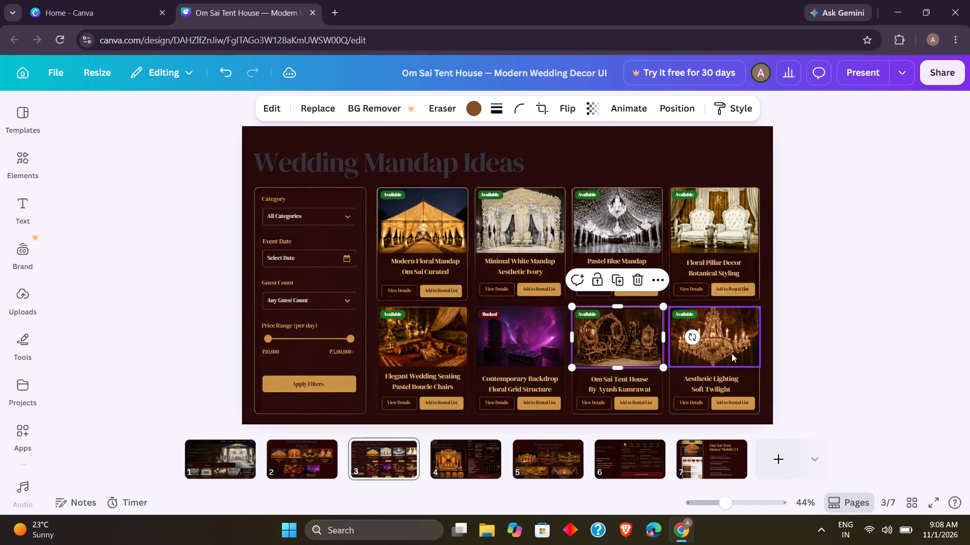
click(732, 353)
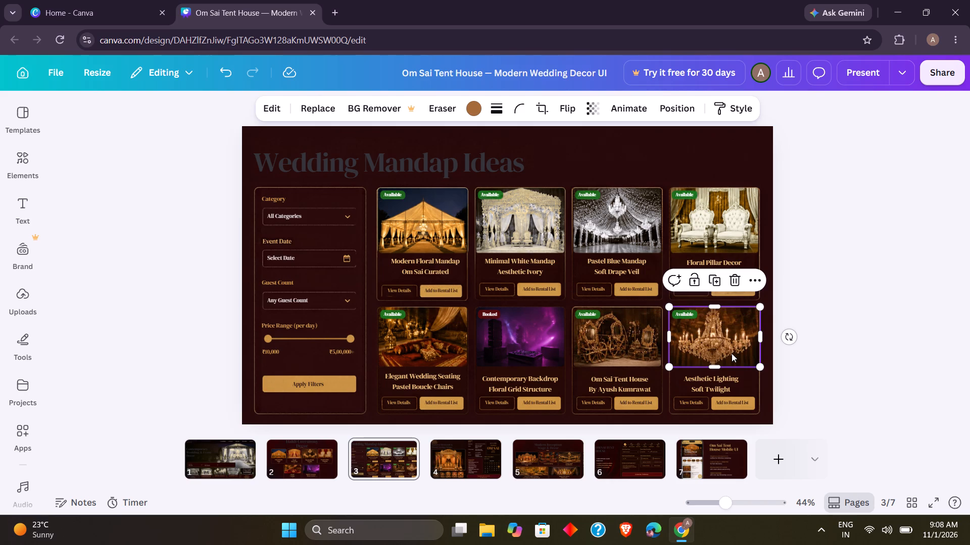
click(879, 295)
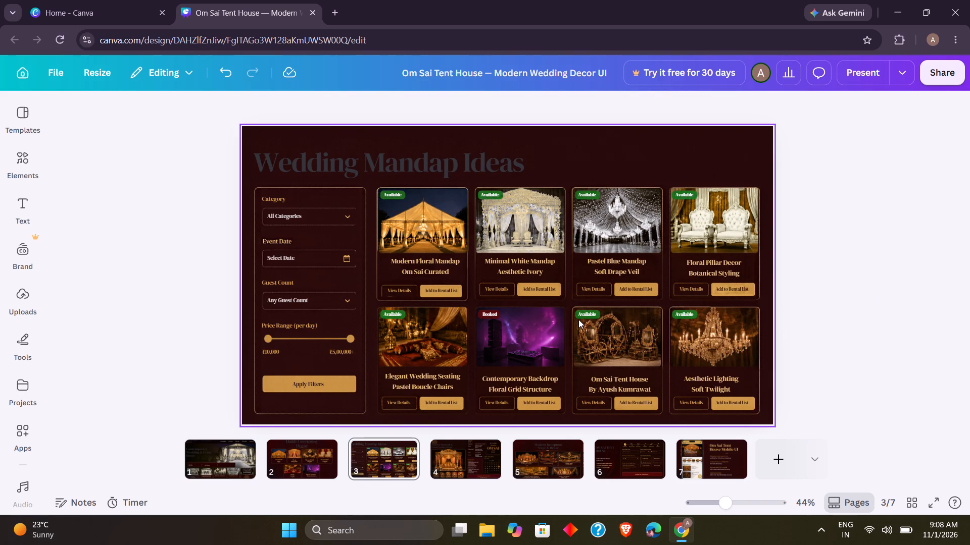
click(321, 461)
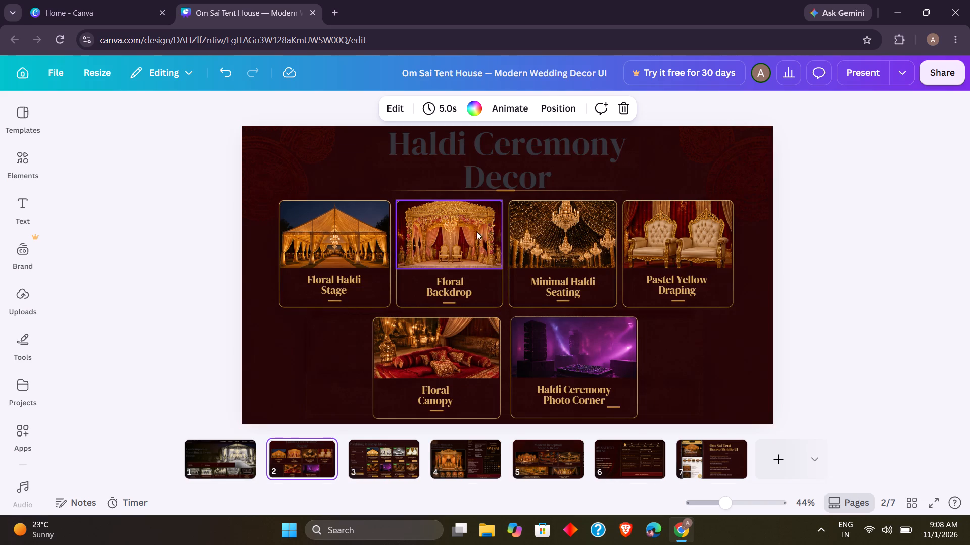
click(228, 454)
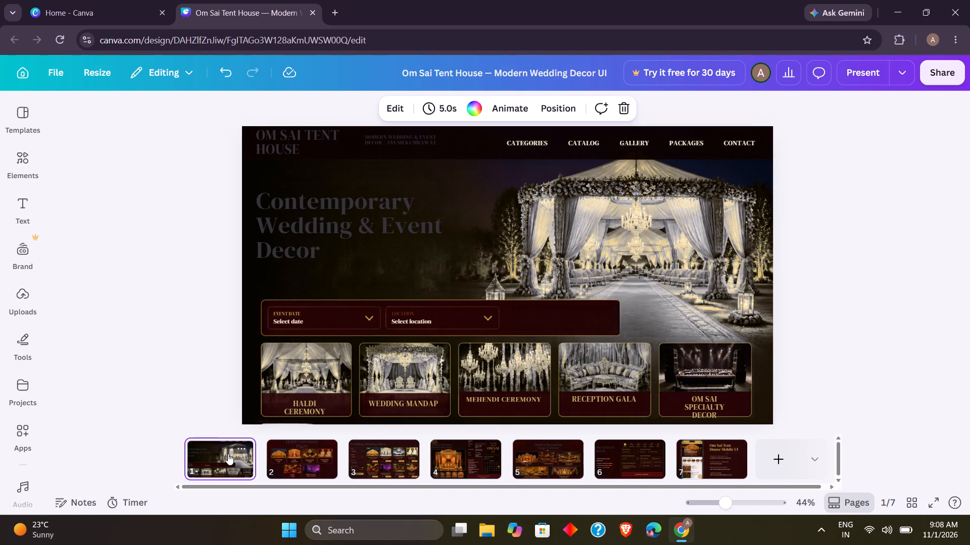
key(Right)
key(Right)
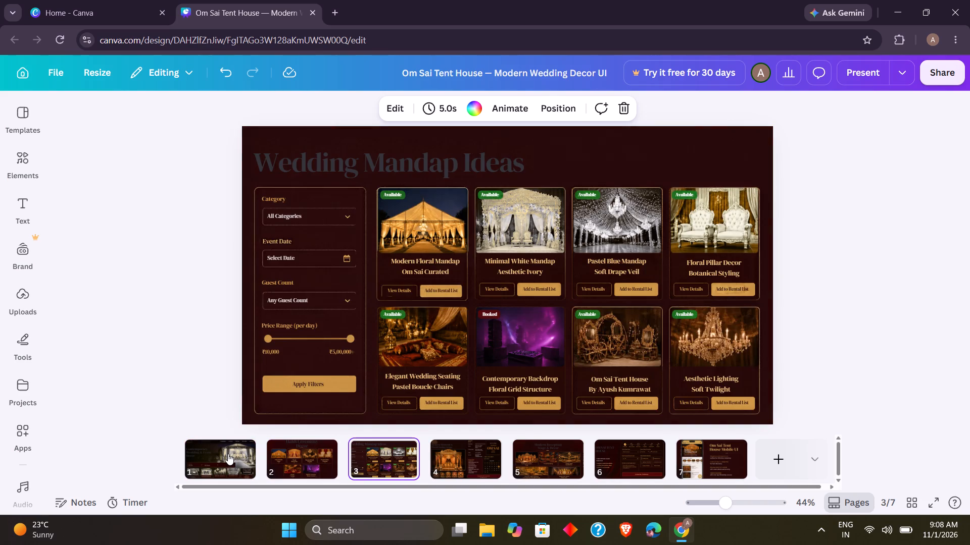
key(Right)
key(Right)
key(Right)
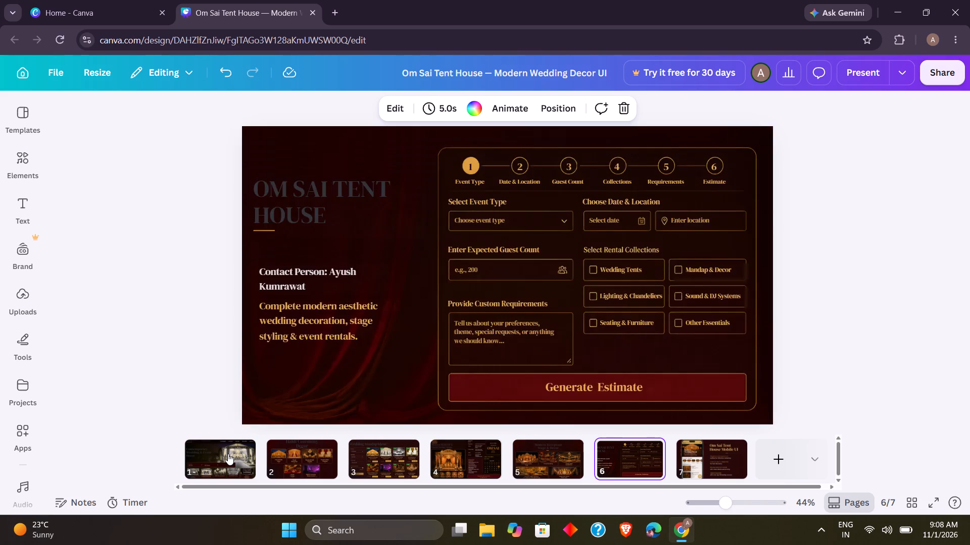
key(Right)
key(Right)
scroll(228, 454, right, 4)
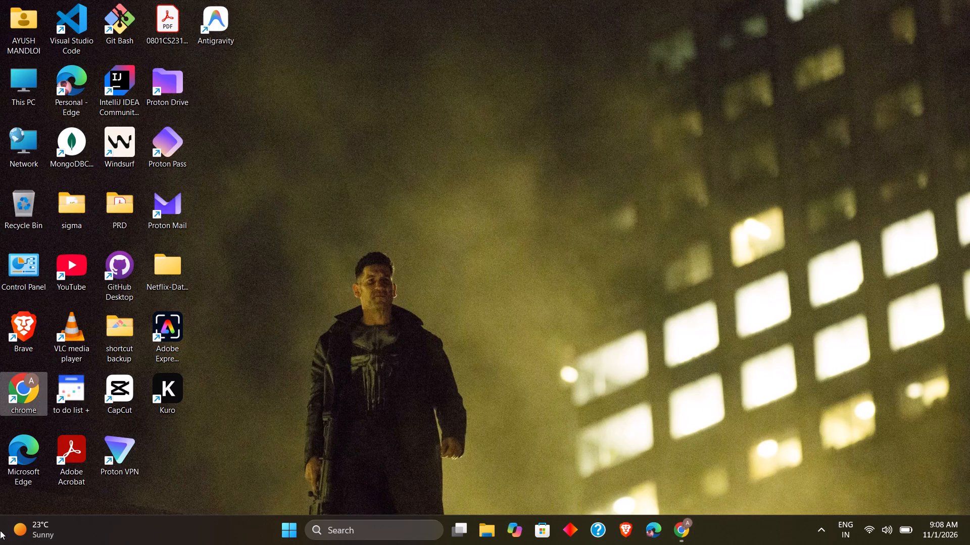
Launch the Kuro app from the desktop.
double_click(176, 386)
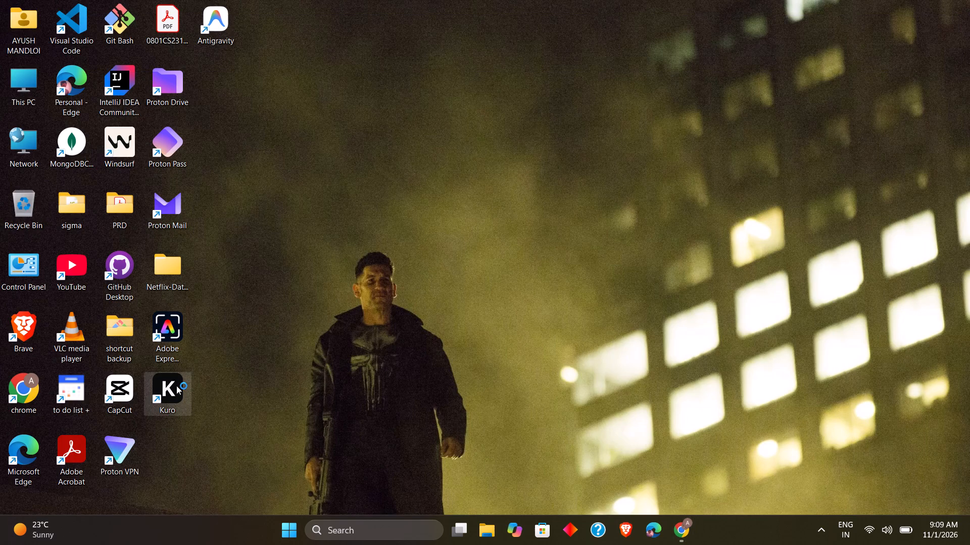
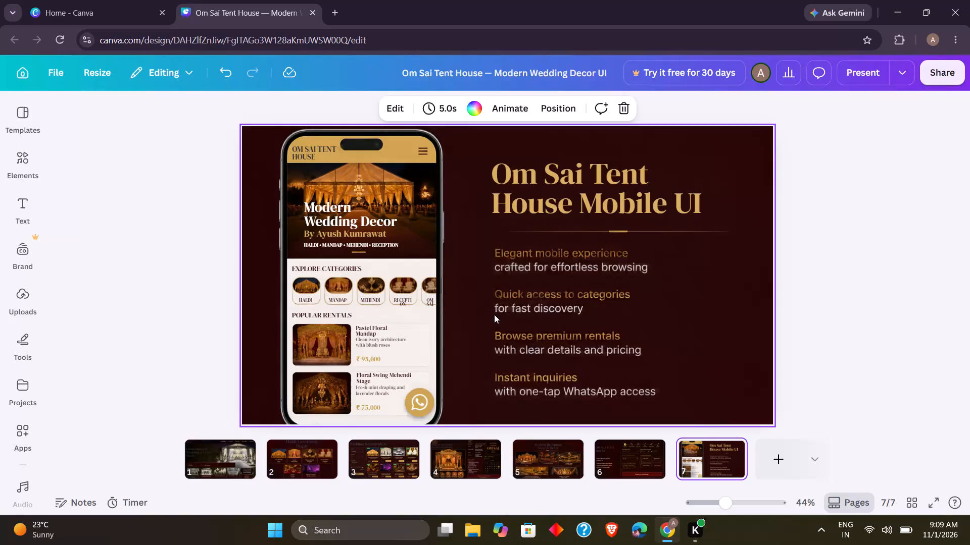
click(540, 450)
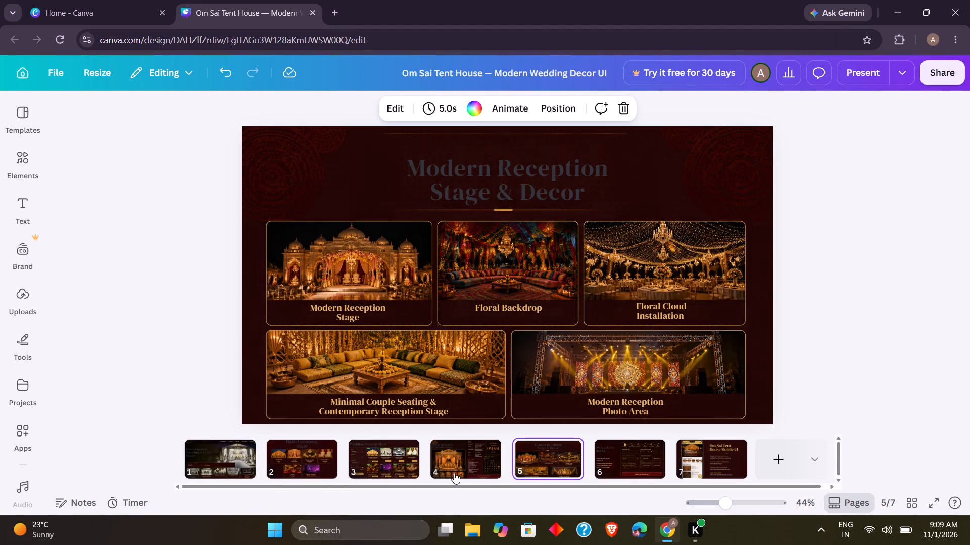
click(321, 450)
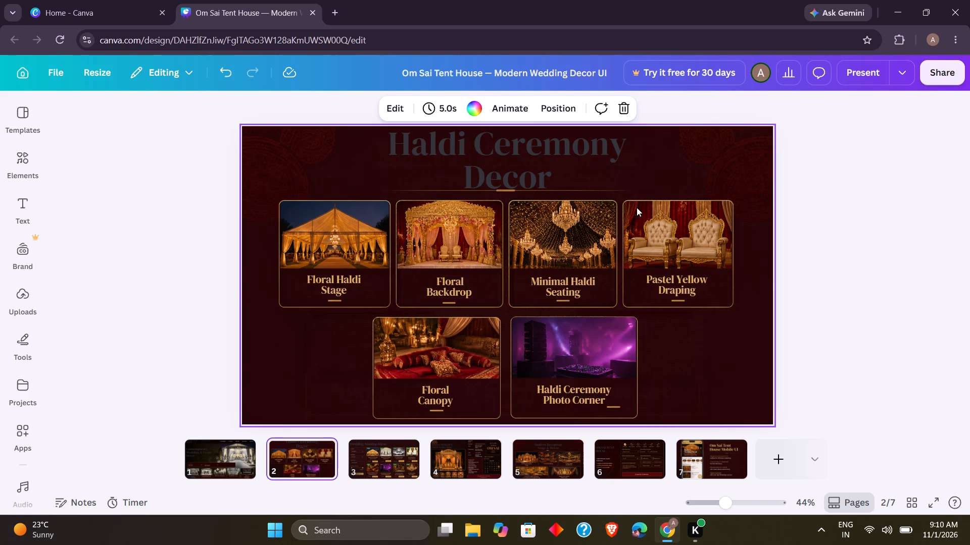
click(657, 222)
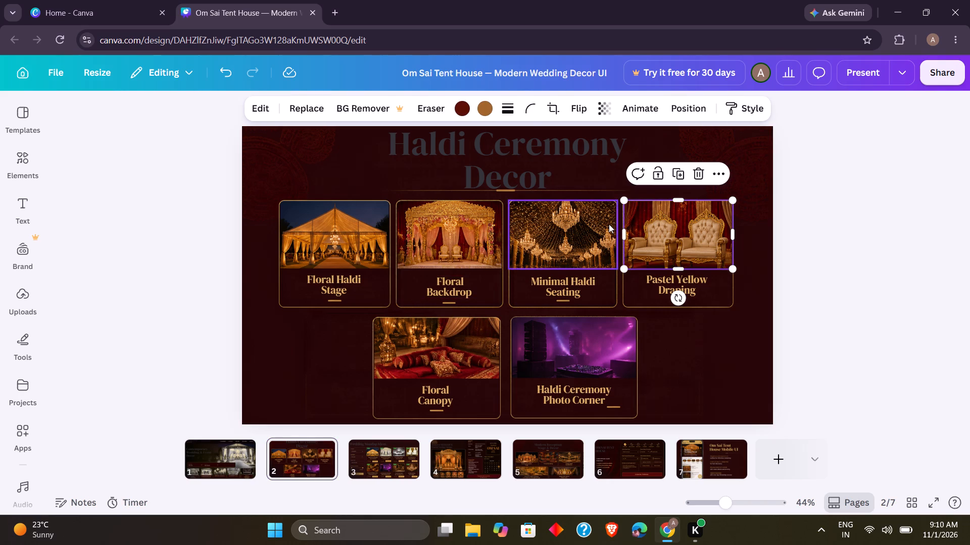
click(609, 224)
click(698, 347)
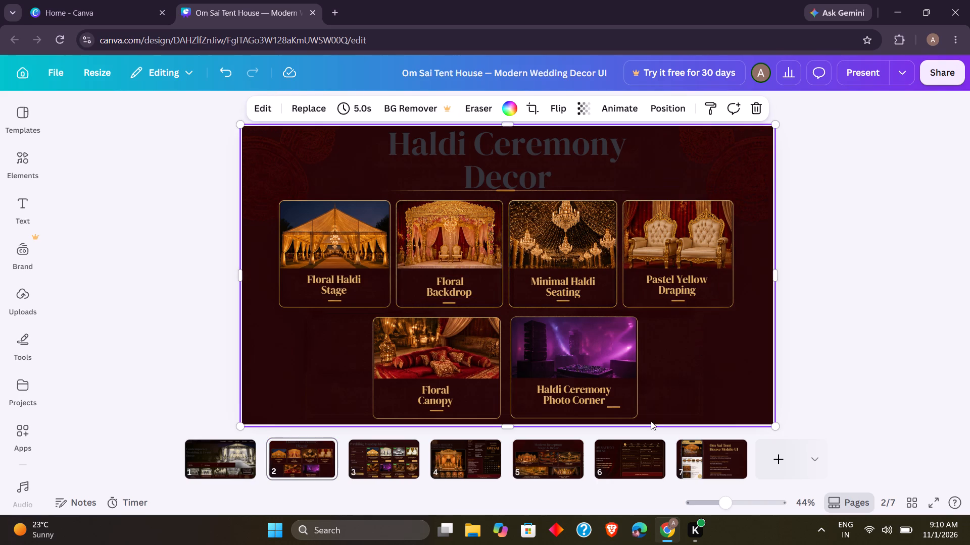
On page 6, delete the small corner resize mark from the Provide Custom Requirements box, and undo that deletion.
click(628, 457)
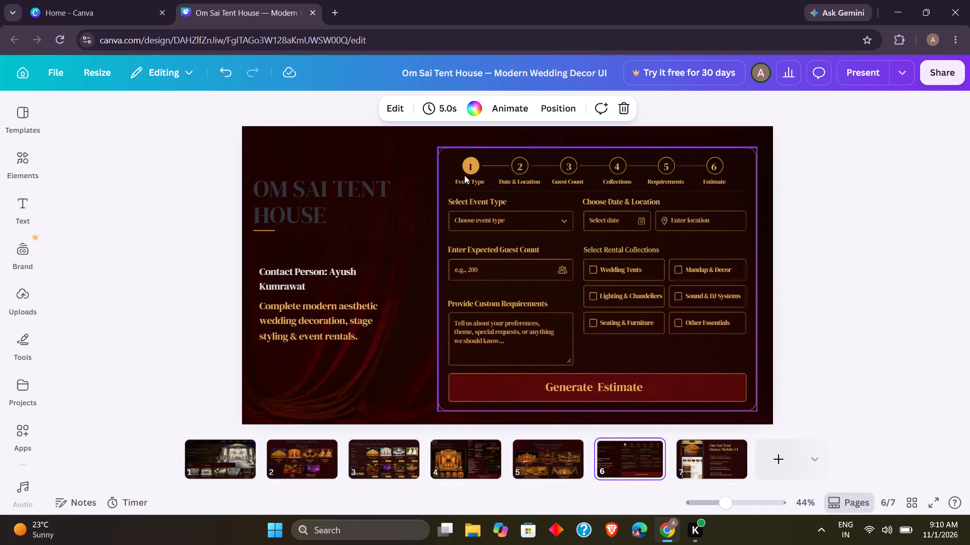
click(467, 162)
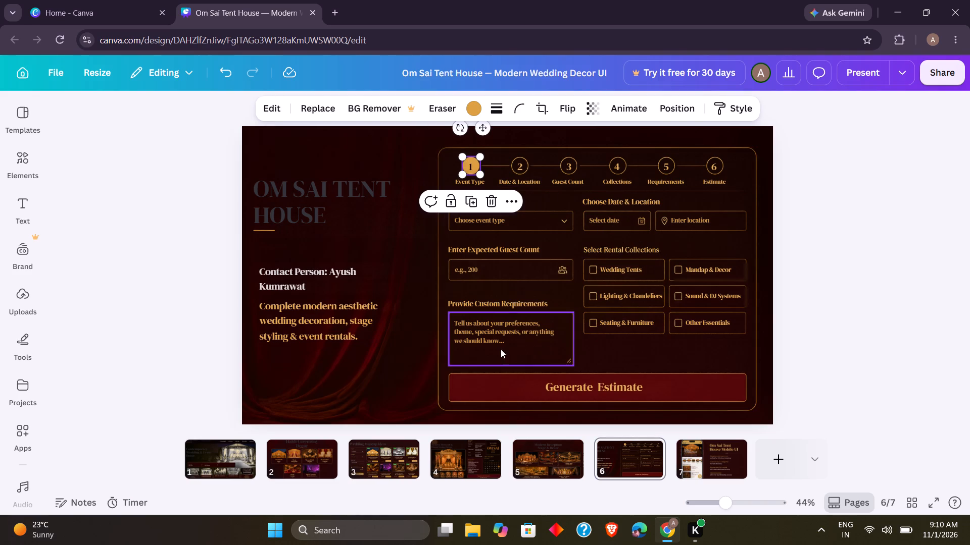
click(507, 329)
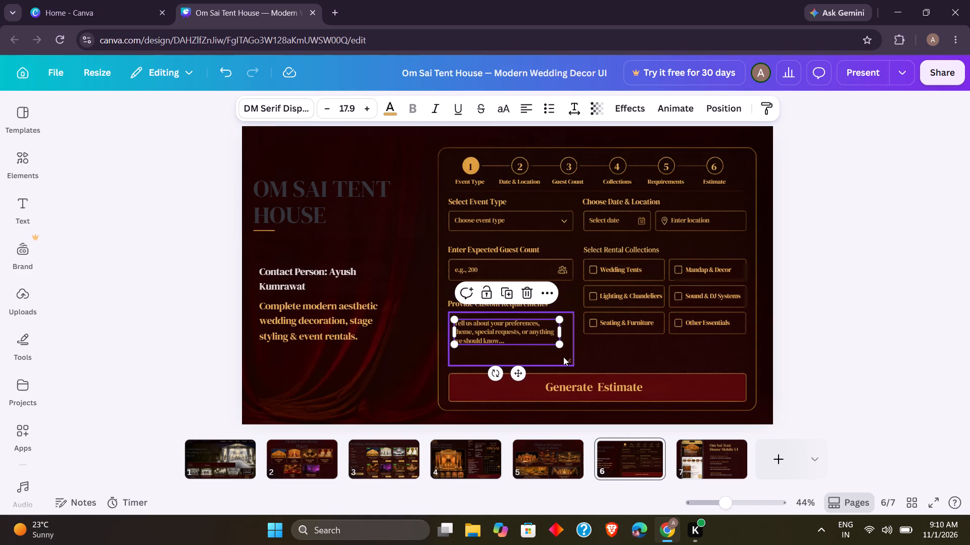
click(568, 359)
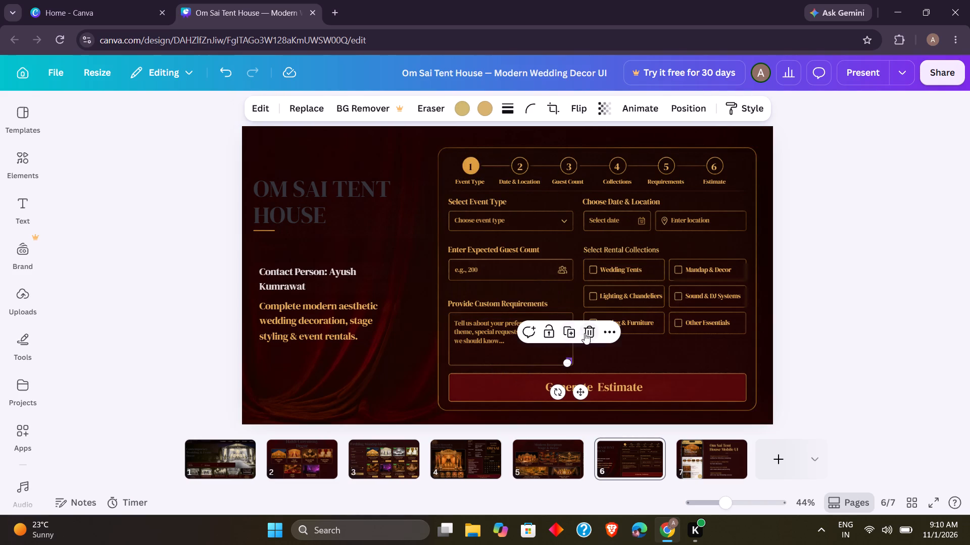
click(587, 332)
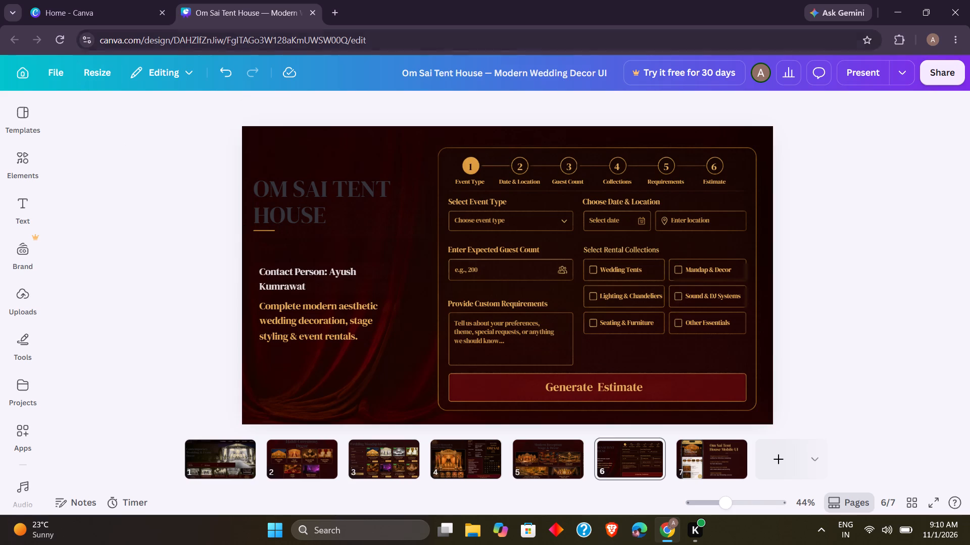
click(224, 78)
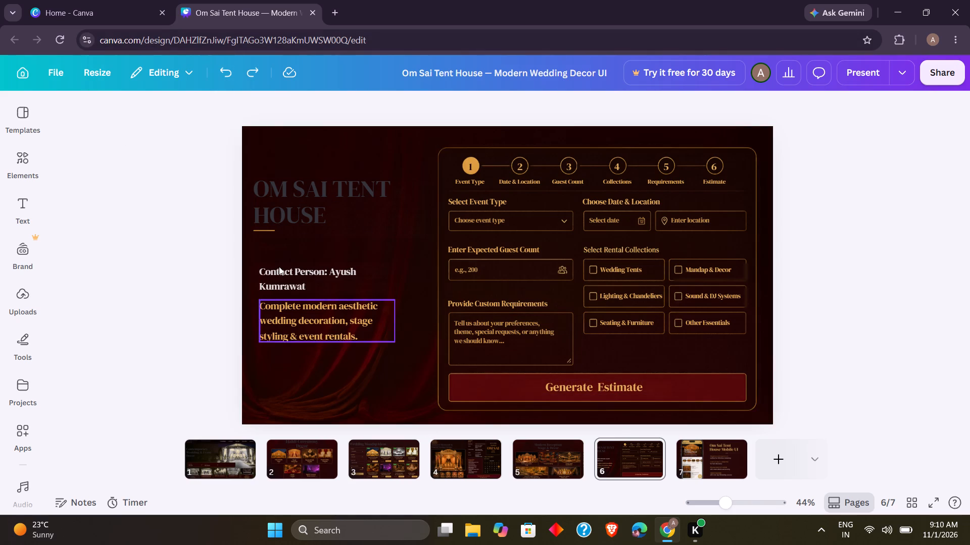
On the mobile UI page, stretch the HALDI category card's outline slightly upward around its picture.
click(706, 450)
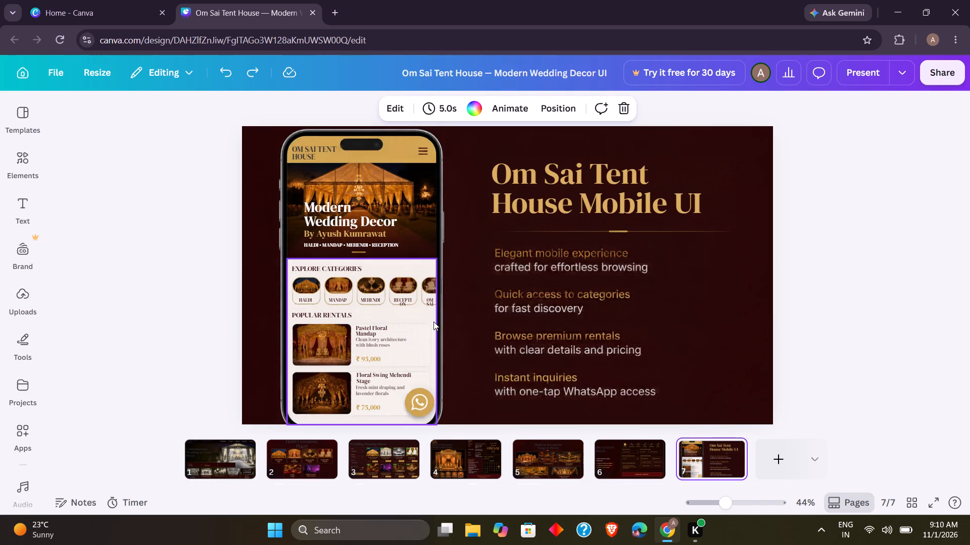
click(310, 289)
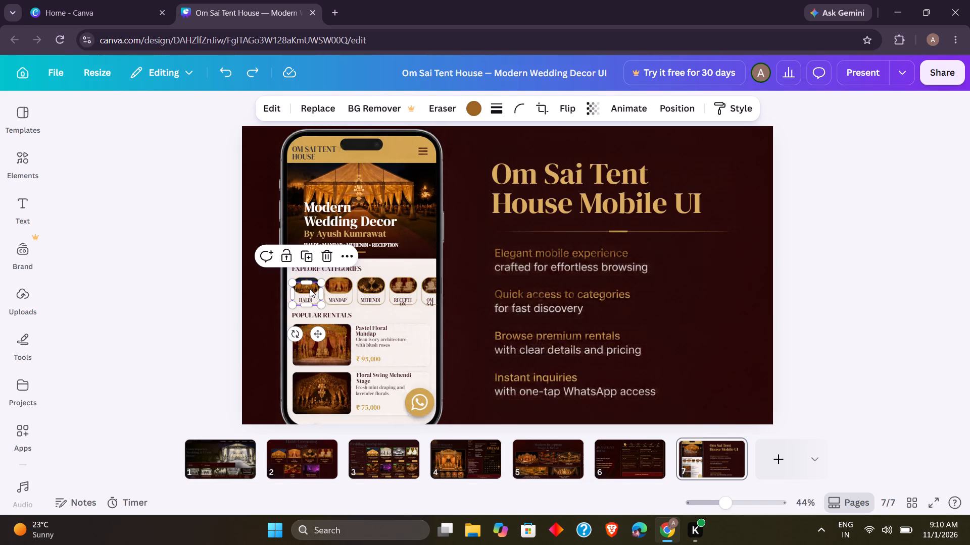
drag(307, 283, 307, 281)
drag(307, 281, 307, 278)
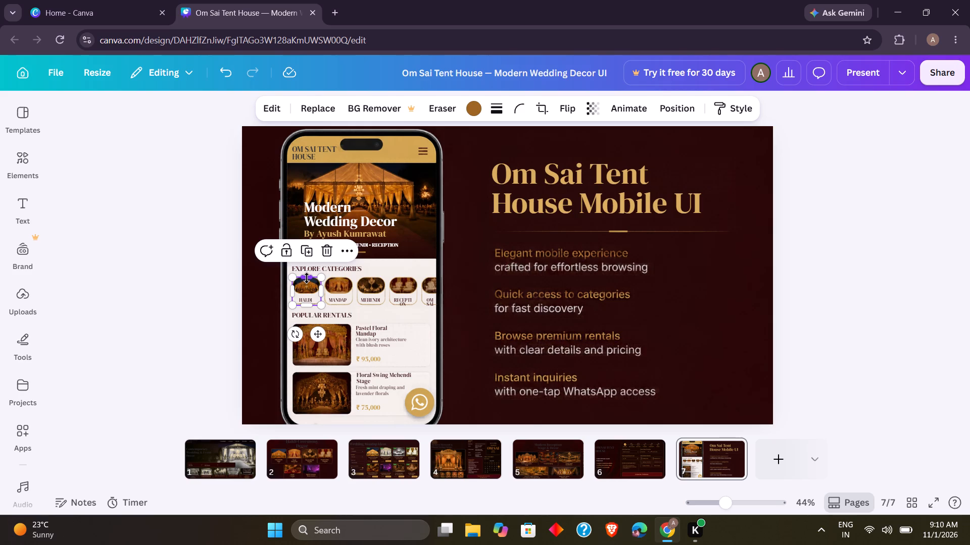
click(243, 281)
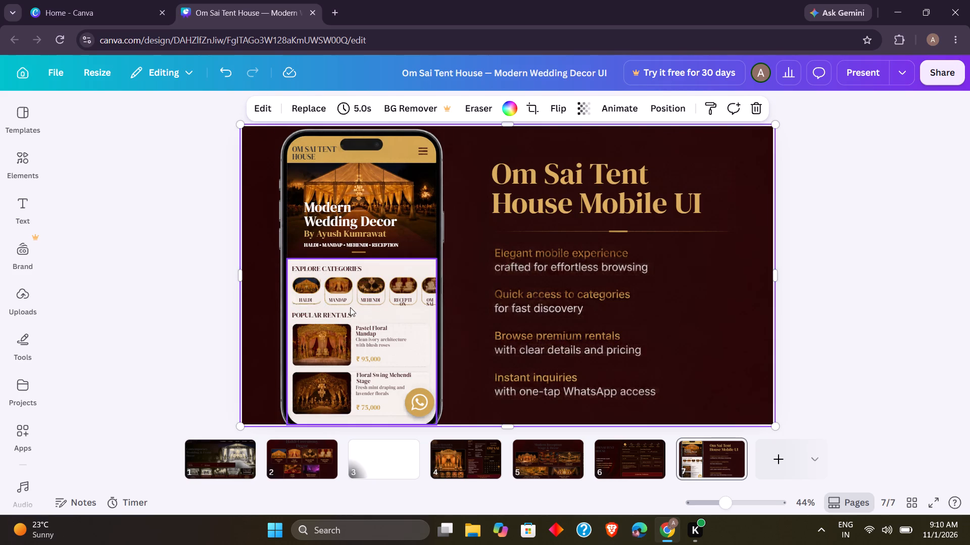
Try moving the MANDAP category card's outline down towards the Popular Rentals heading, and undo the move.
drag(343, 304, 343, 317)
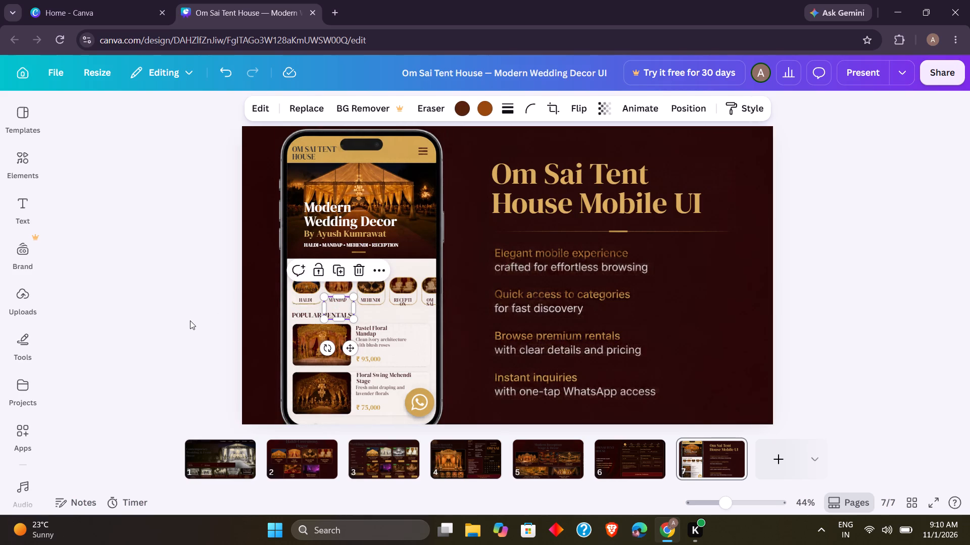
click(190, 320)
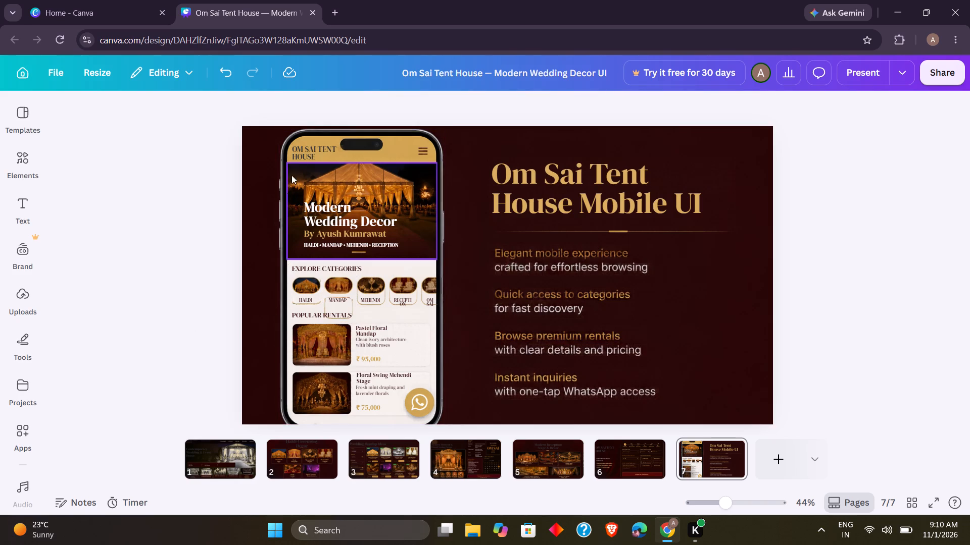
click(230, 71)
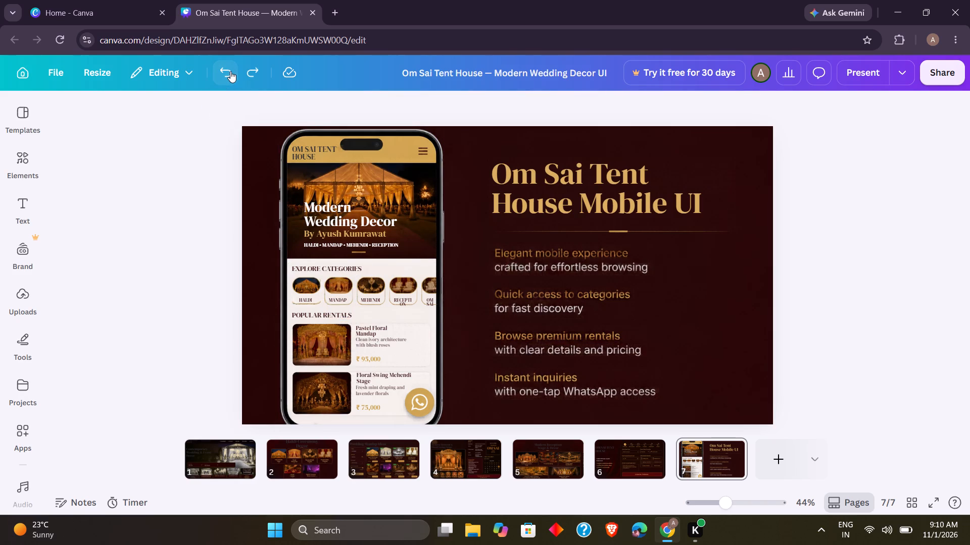
Move the Floral Swing Mehendi Stage title slightly down, closer to its description in the phone mockup.
click(375, 387)
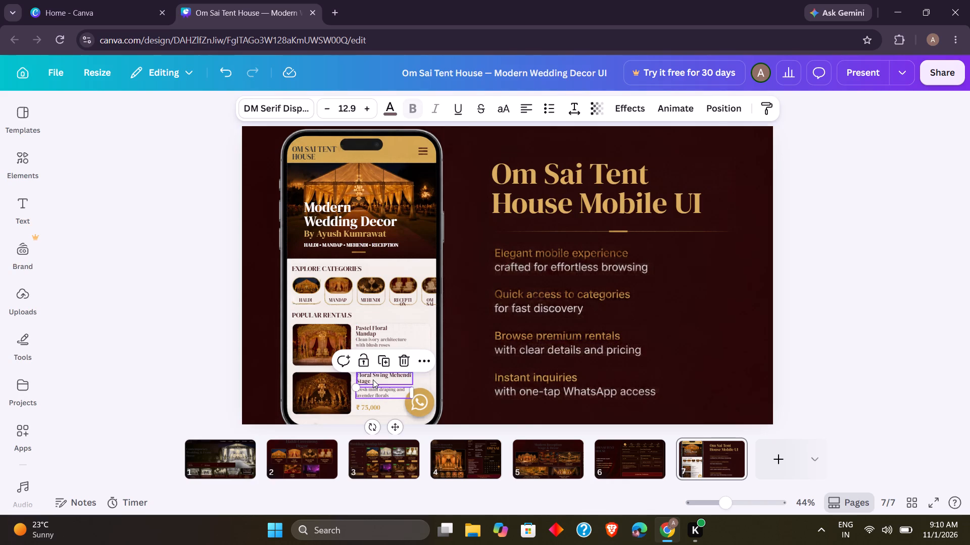
click(373, 379)
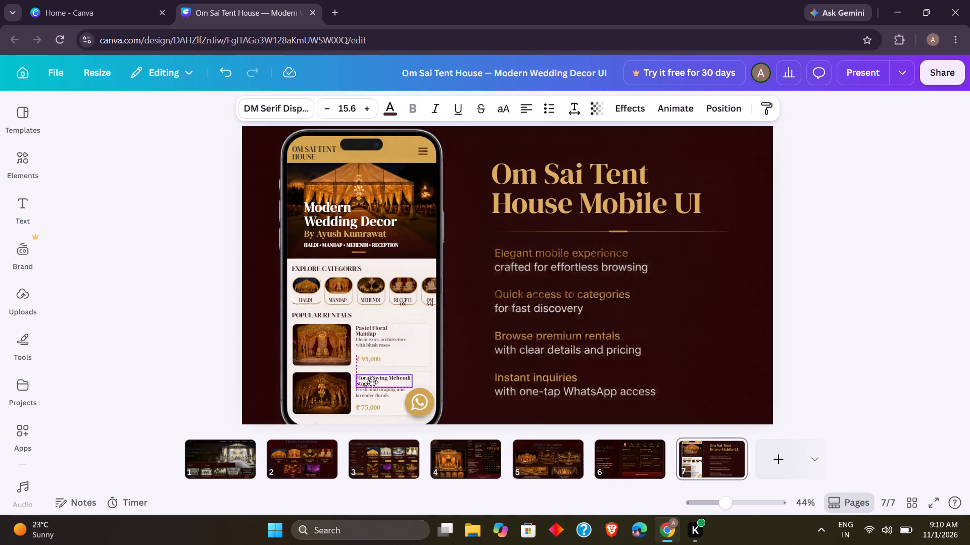
click(207, 340)
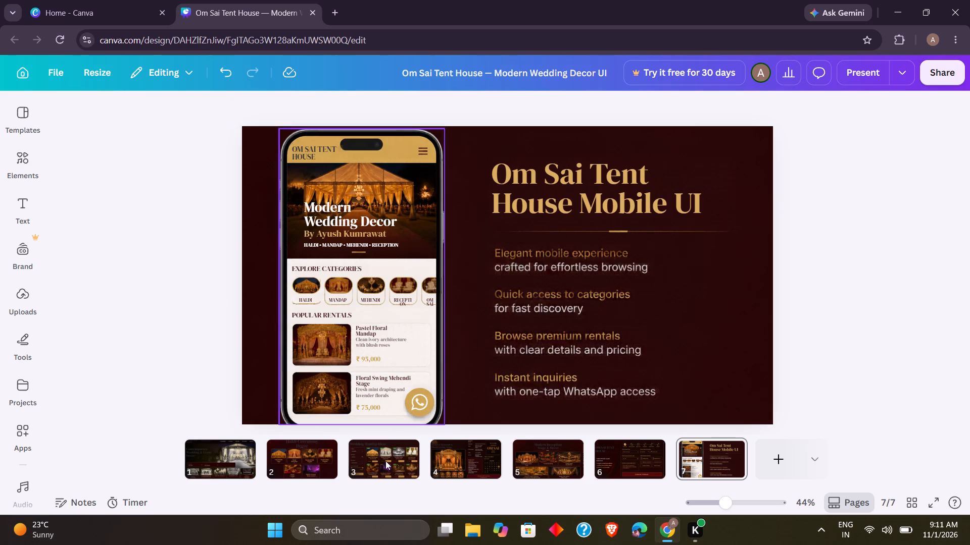
Move the Pastel Floral Mandap title slightly down, closer to its description in the phone mockup.
click(372, 338)
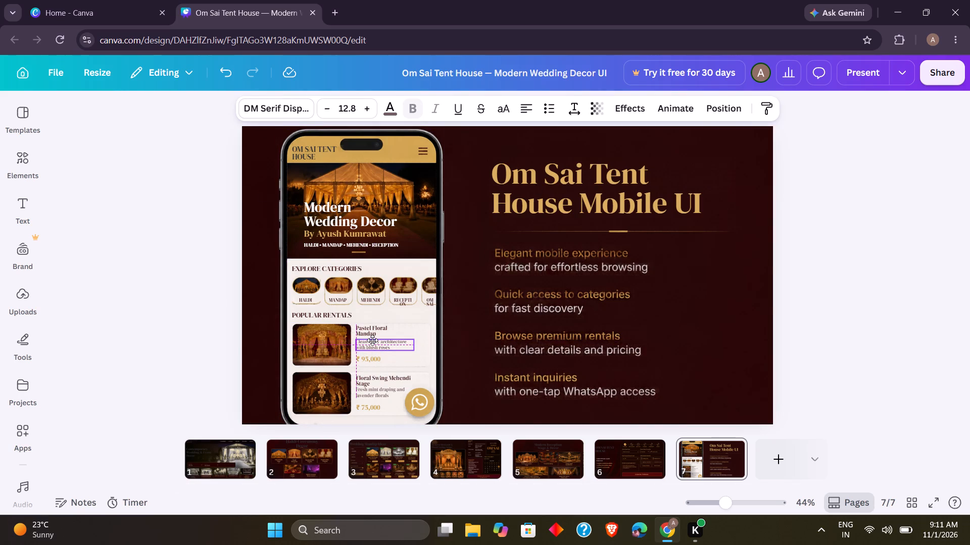
click(372, 334)
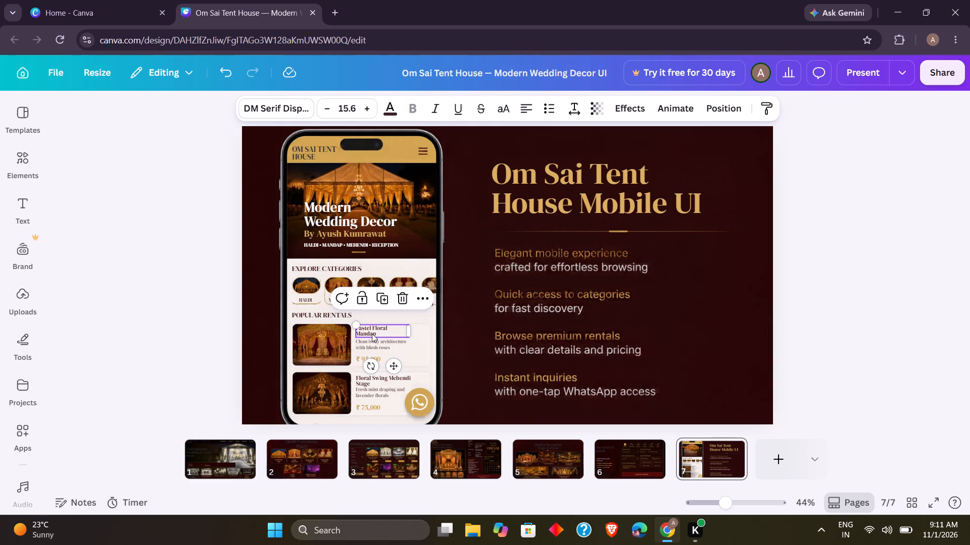
click(220, 307)
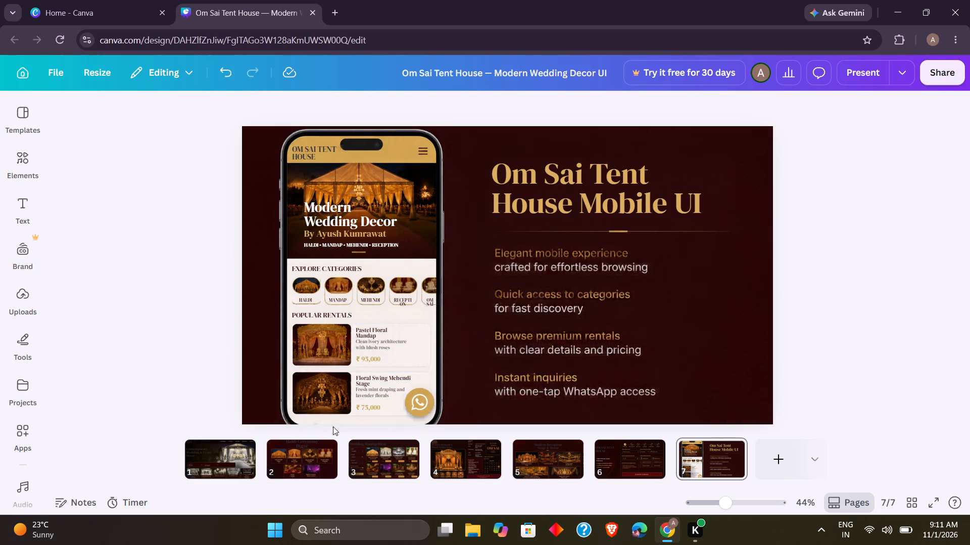
Delete the floating WhatsApp button from the phone mockup, including its gold circle, white icon and dark blurred shadow.
click(410, 399)
click(444, 360)
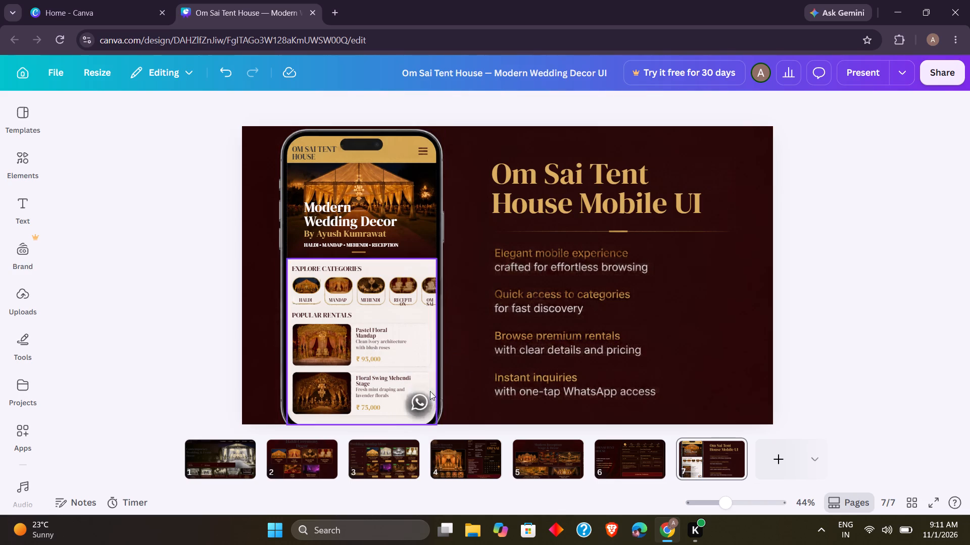
click(418, 405)
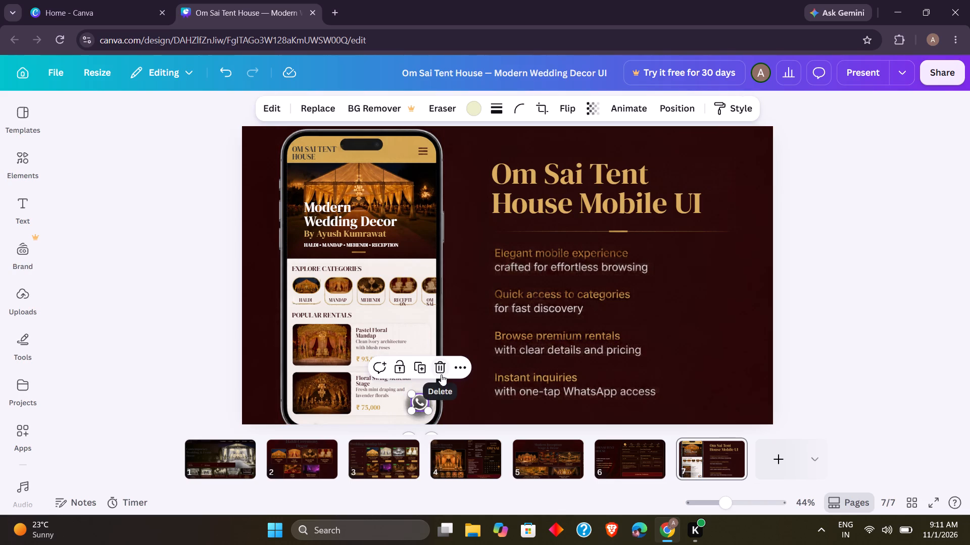
click(441, 369)
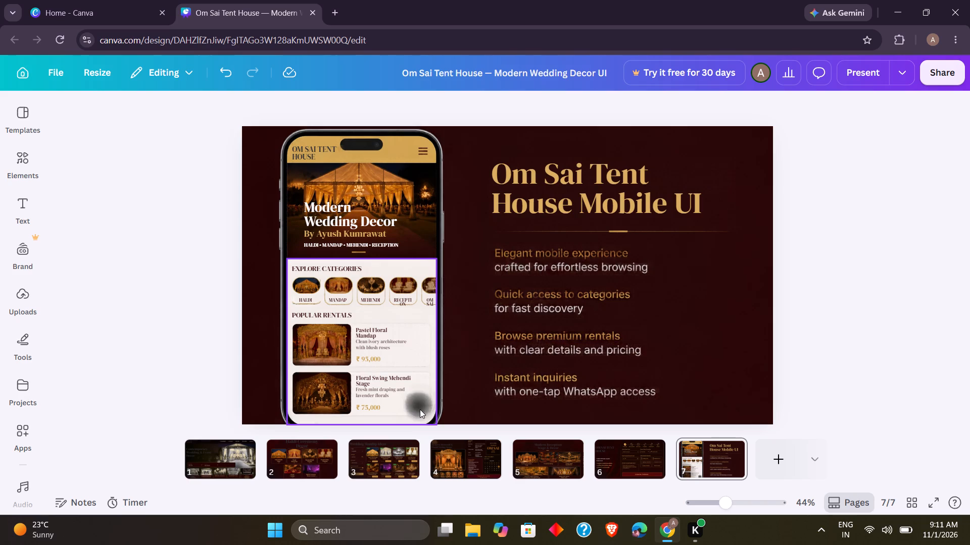
click(420, 409)
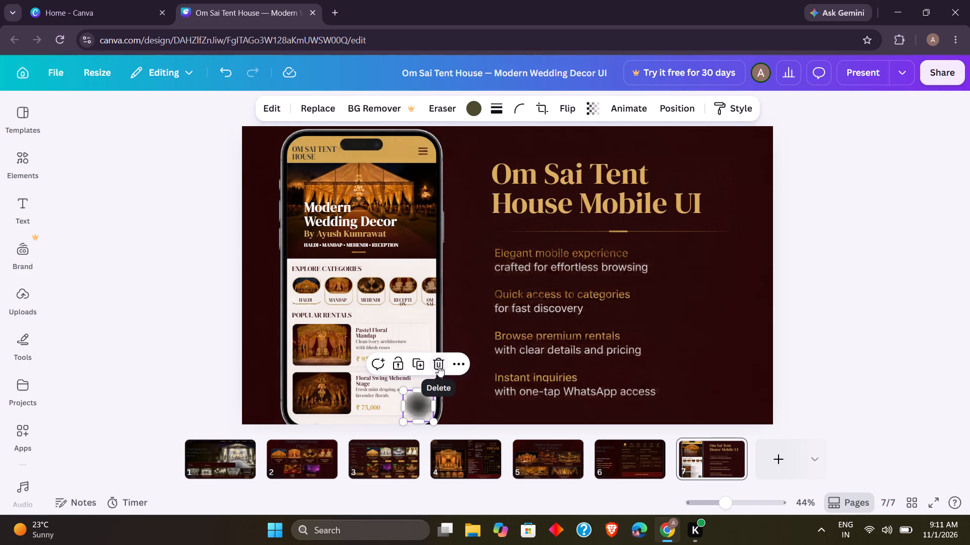
click(439, 366)
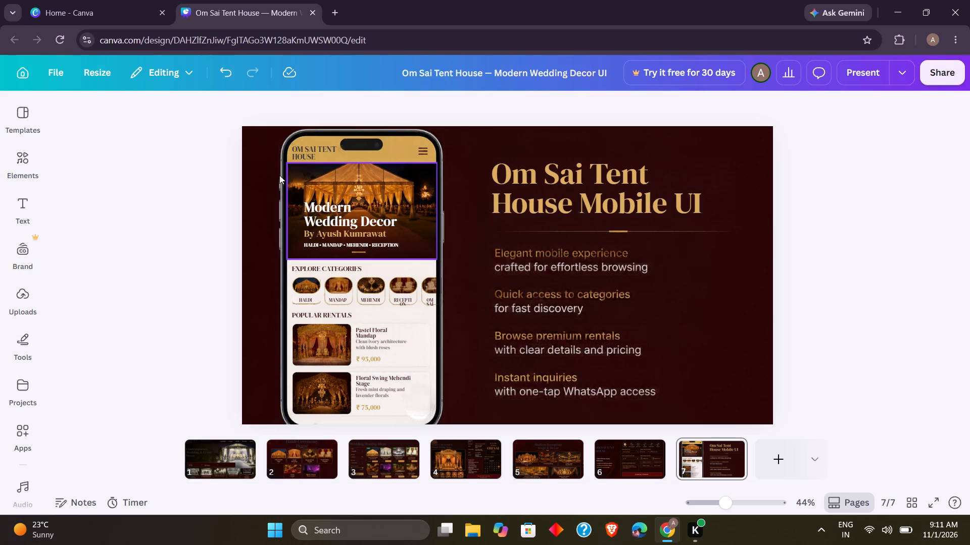
click(210, 204)
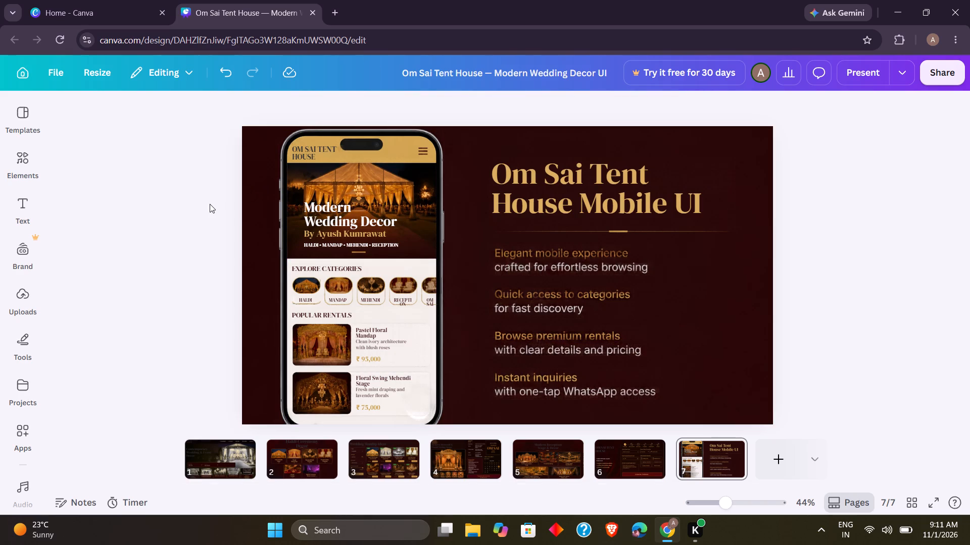
Widen the RECEPTION category label so it fits on one line, and realign it within its category card.
click(404, 300)
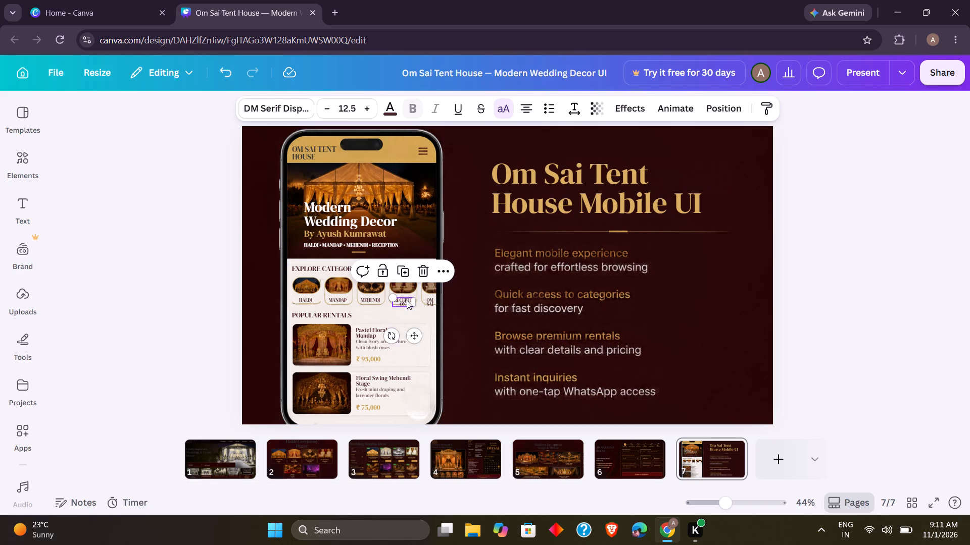
click(414, 300)
click(418, 331)
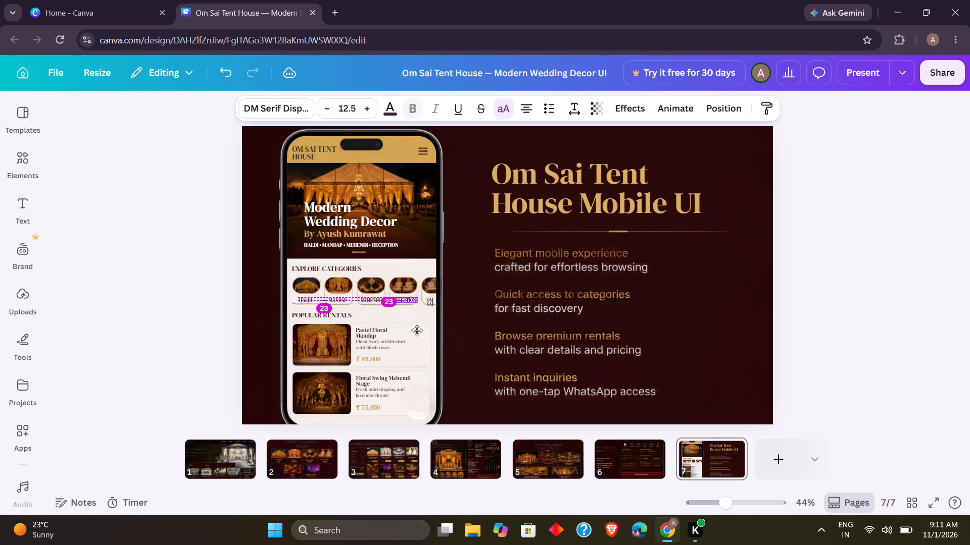
click(222, 279)
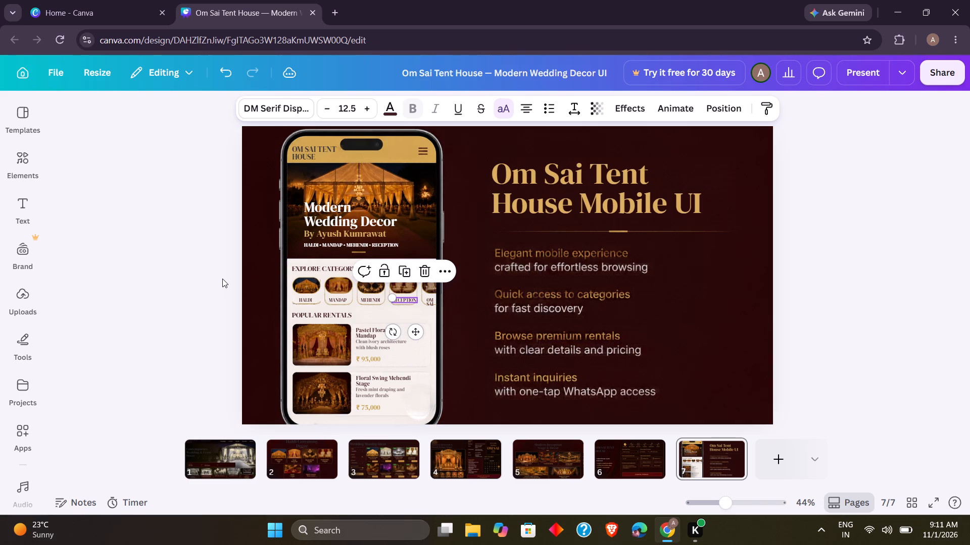
click(402, 299)
click(418, 332)
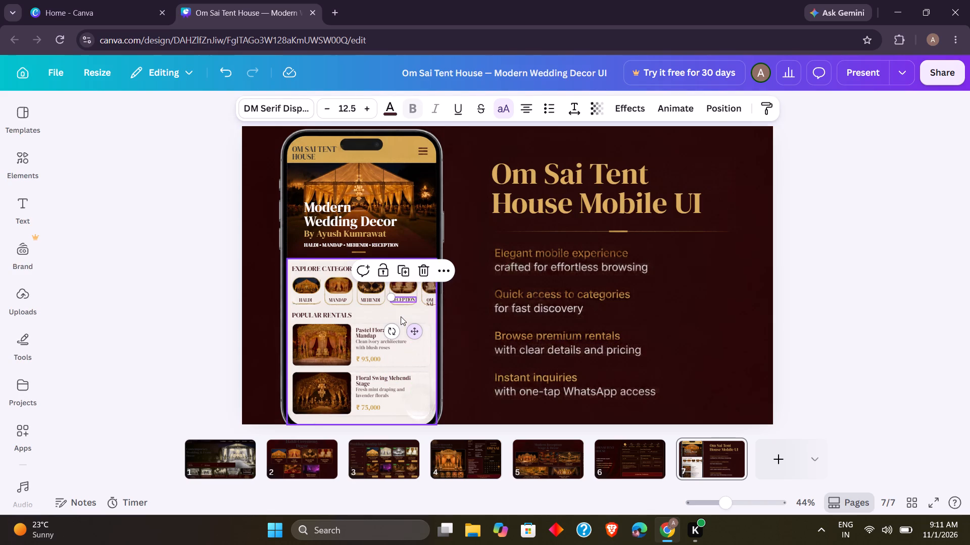
click(401, 316)
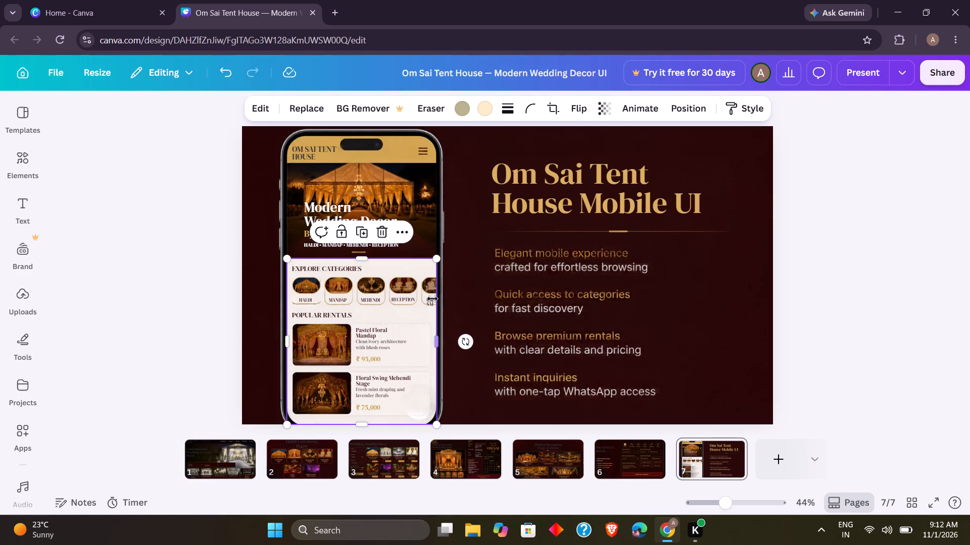
Widen the OM SAI category label to about 66 so its text fits on one line.
click(432, 299)
click(429, 301)
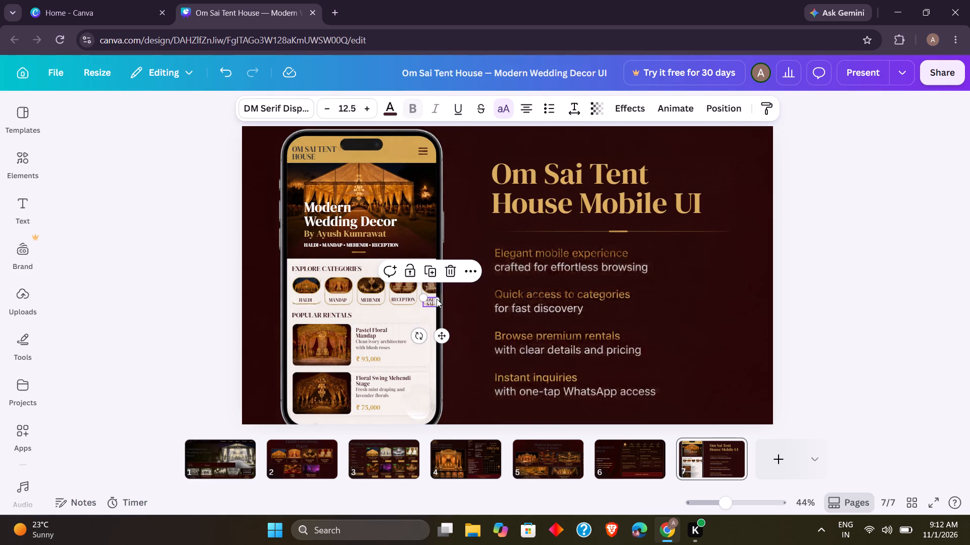
click(440, 302)
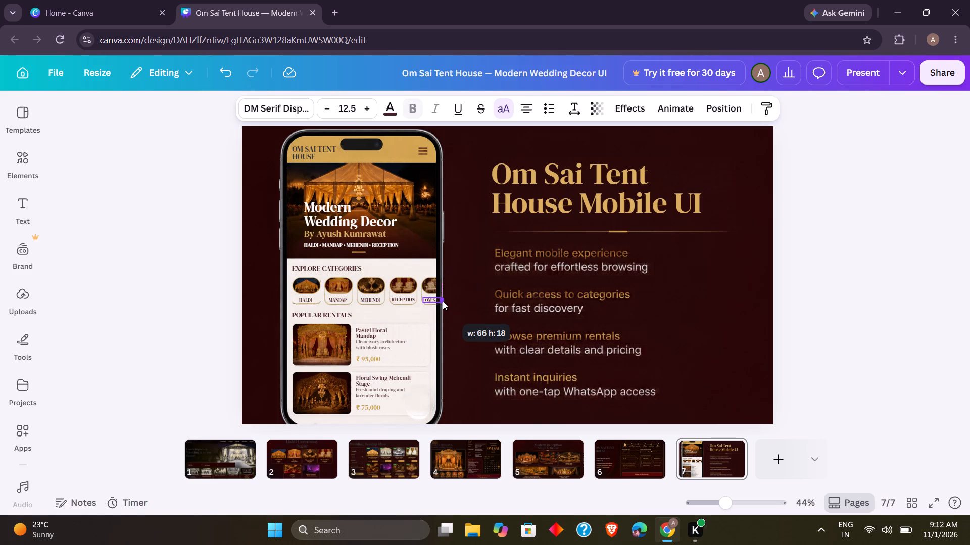
click(420, 311)
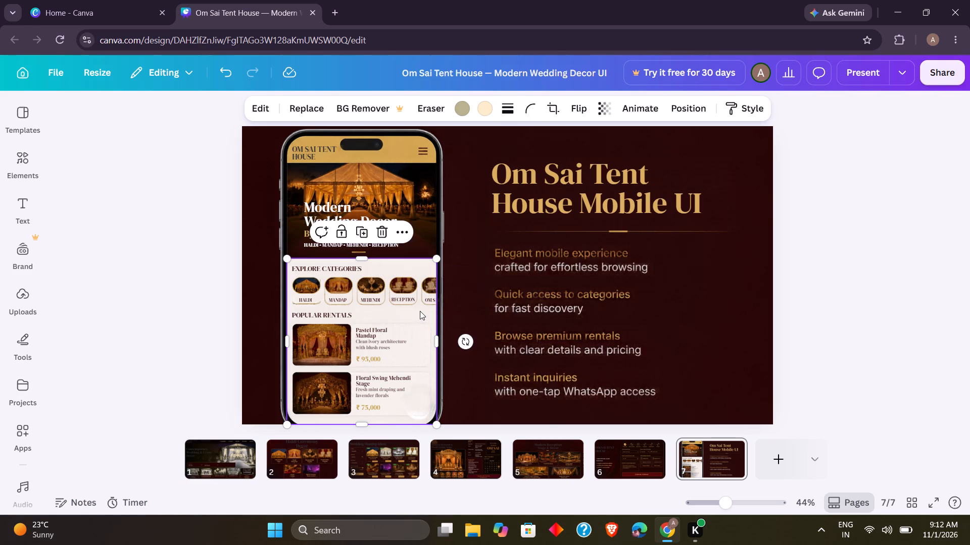
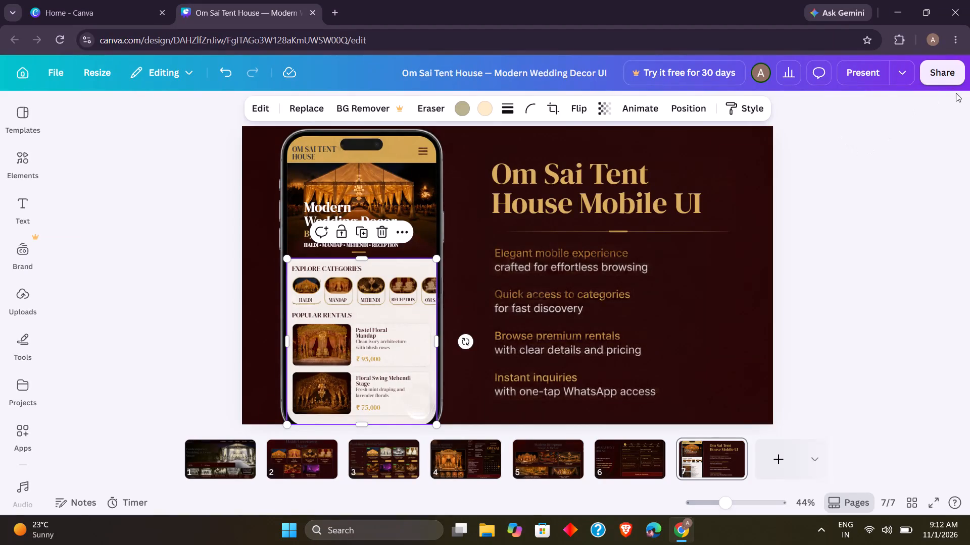
Copy the design's share link, keeping access for anyone with the link as Can view.
click(944, 70)
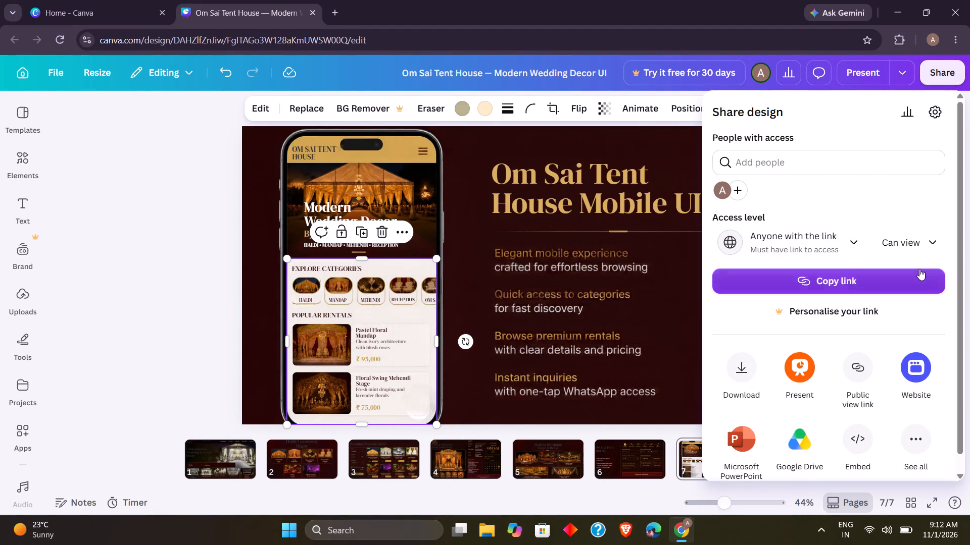
click(931, 237)
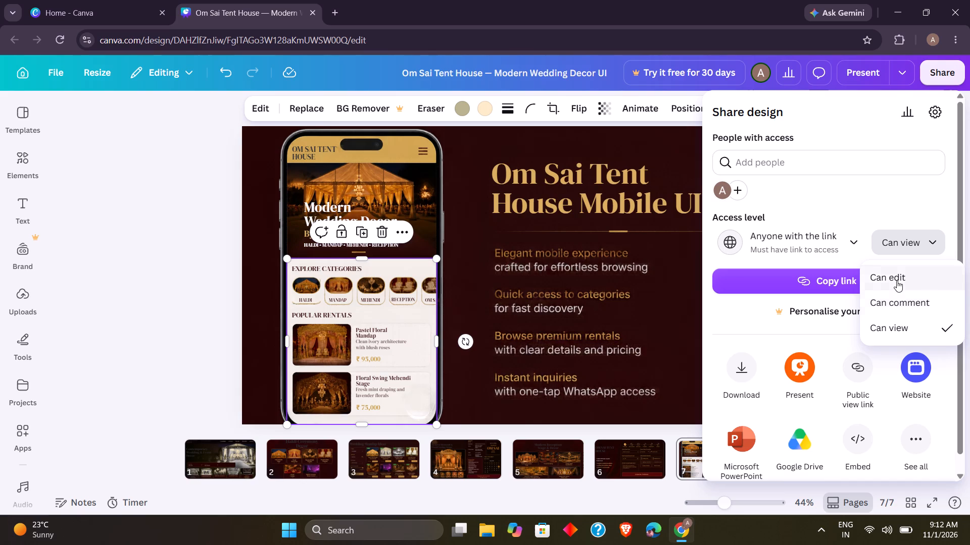
click(805, 179)
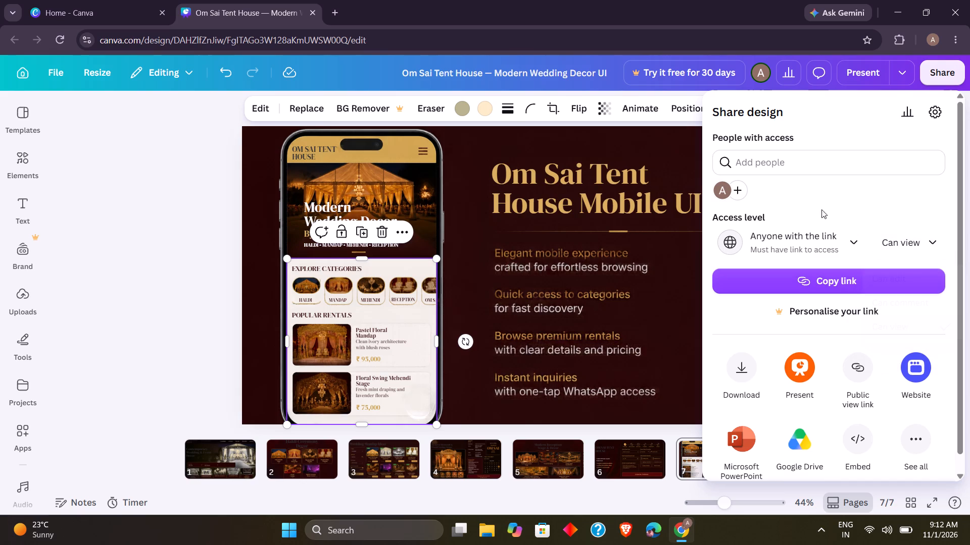
click(843, 237)
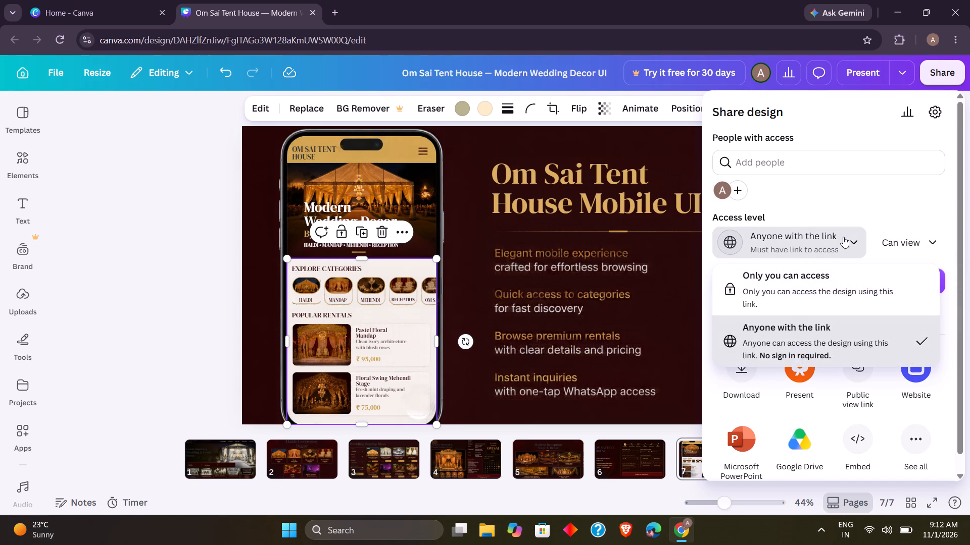
click(858, 181)
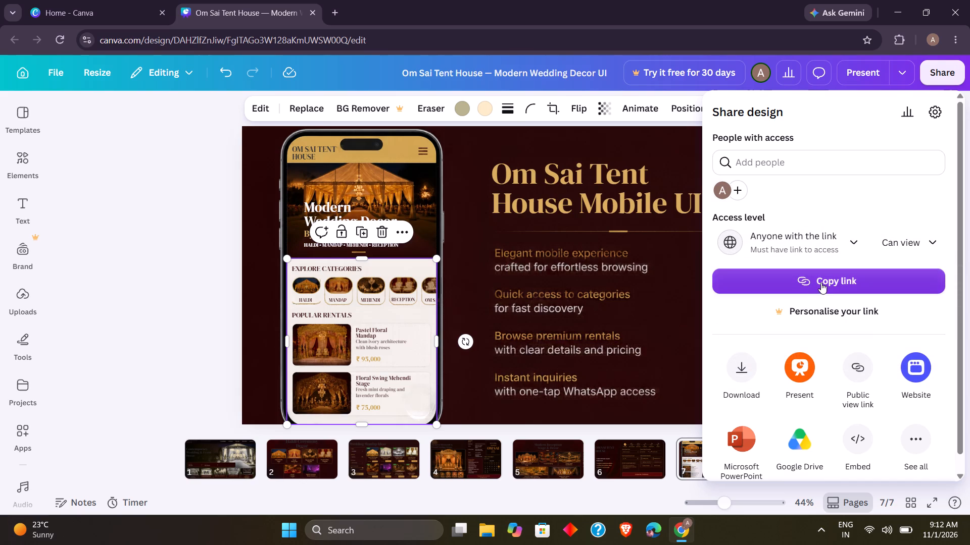
click(821, 283)
Look through the additional ways to publish, save and share the design.
scroll(821, 283, down, 4)
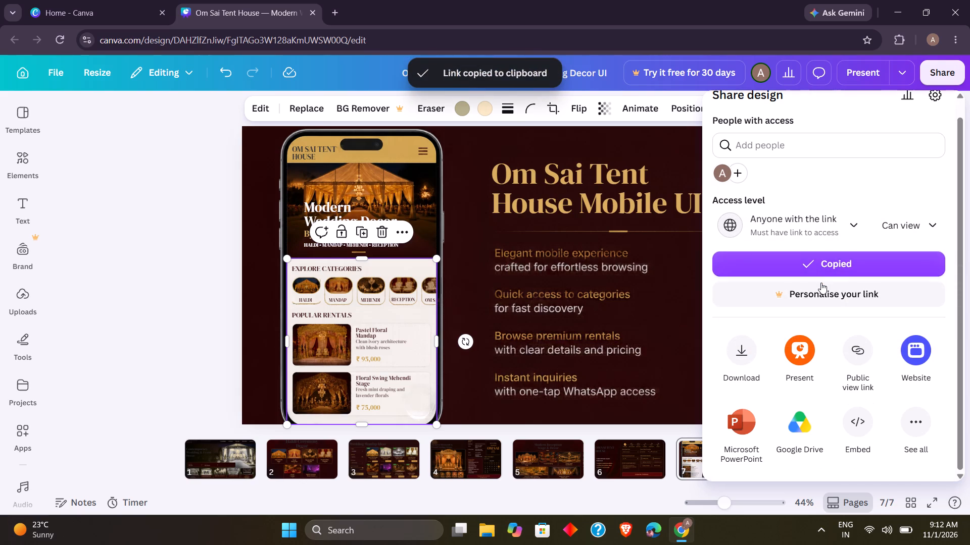
click(924, 431)
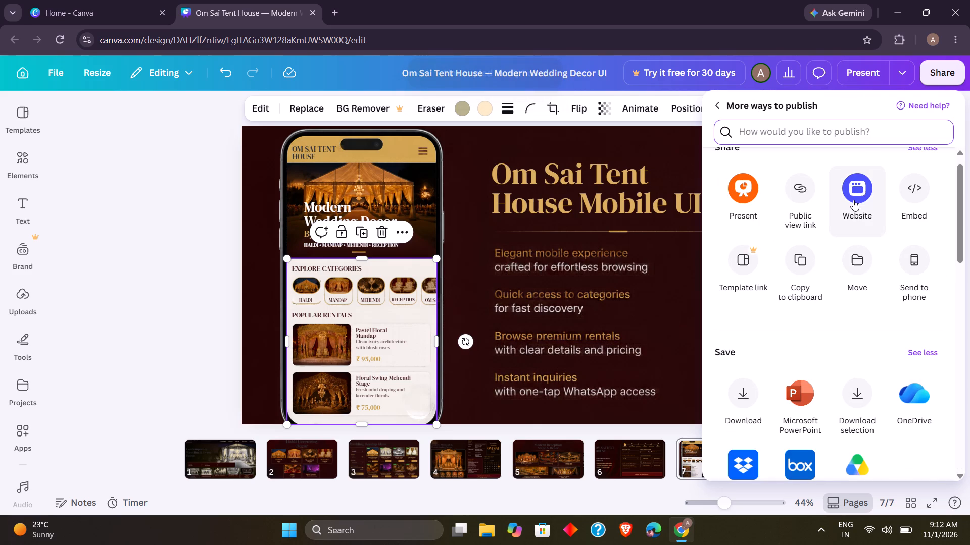
scroll(853, 200, up, 1)
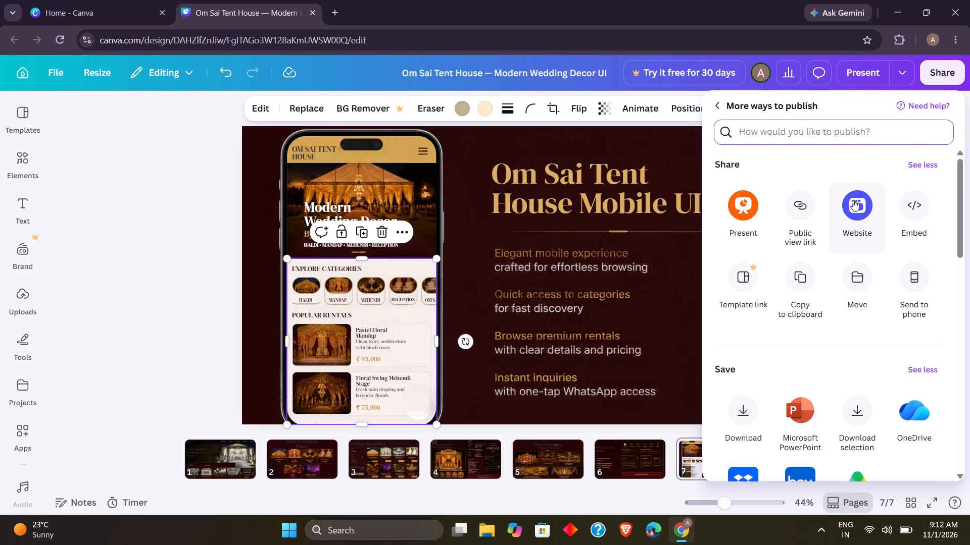
scroll(853, 200, up, 1)
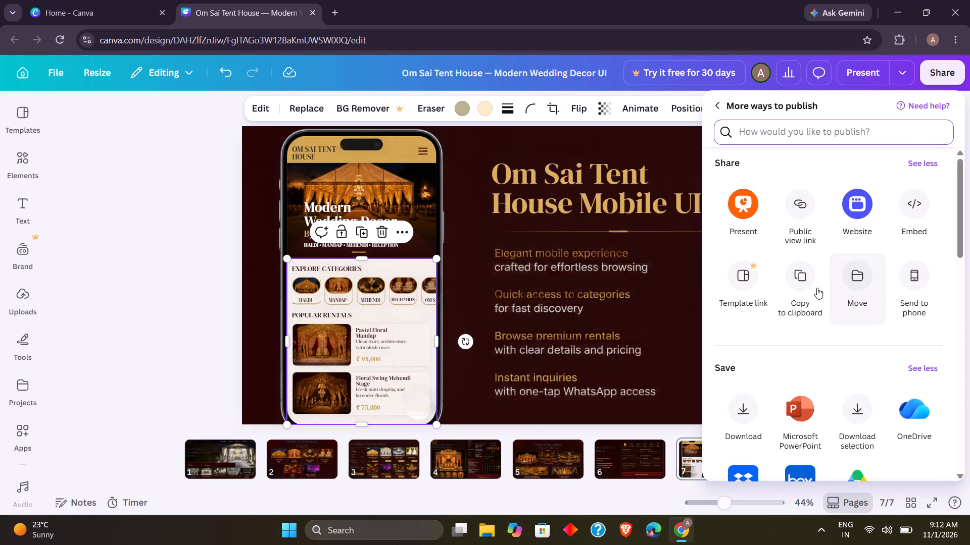
scroll(776, 291, down, 7)
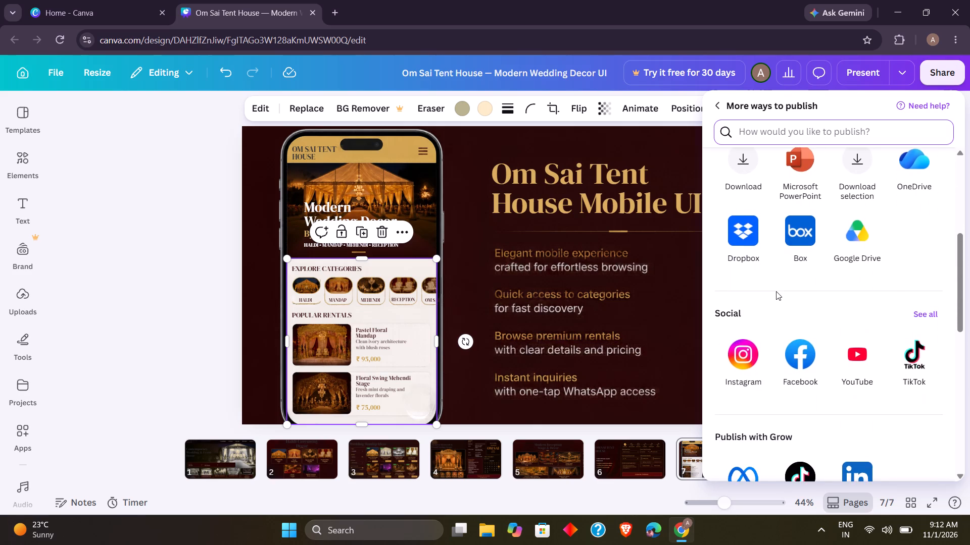
scroll(776, 291, down, 2)
click(592, 157)
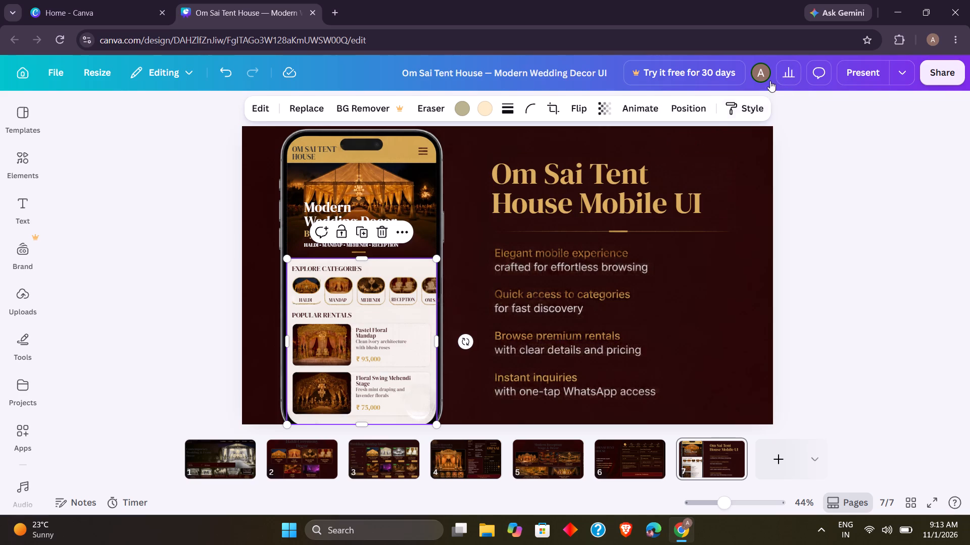
Examine the design's visit analytics and the Mojo AI generator's options.
click(795, 70)
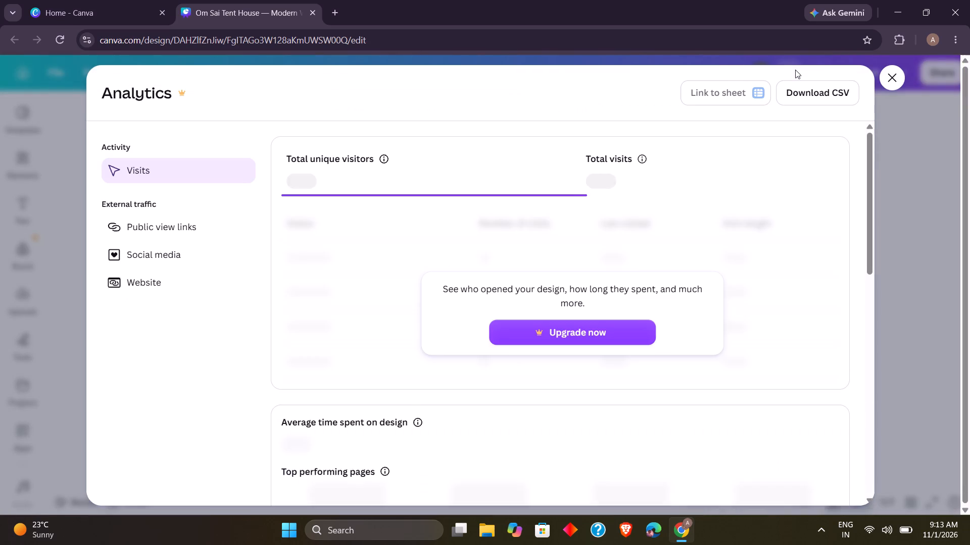
click(896, 72)
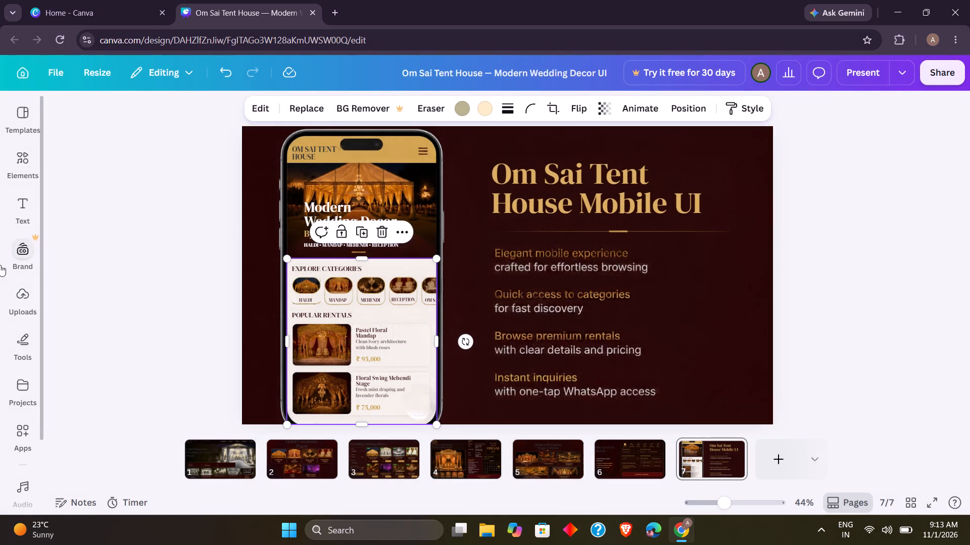
scroll(16, 401, down, 4)
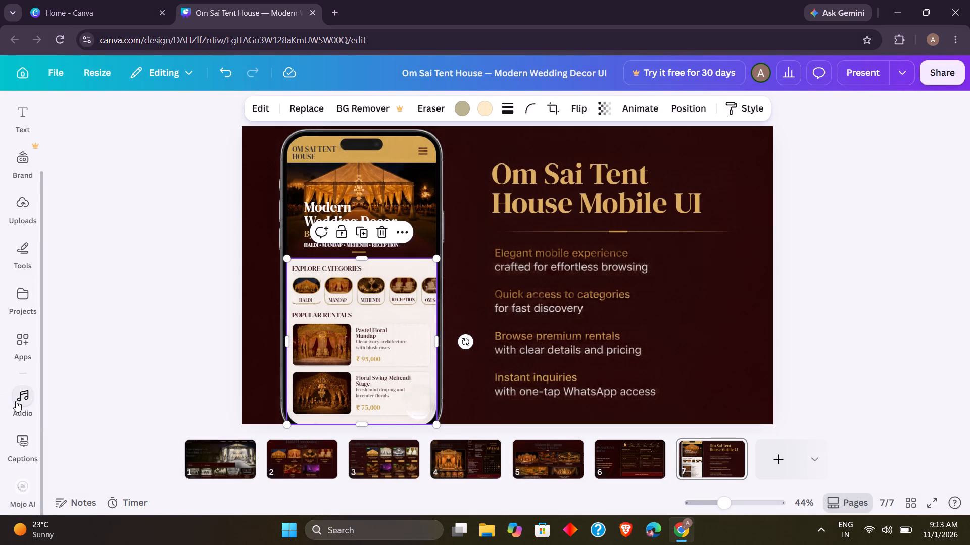
click(15, 489)
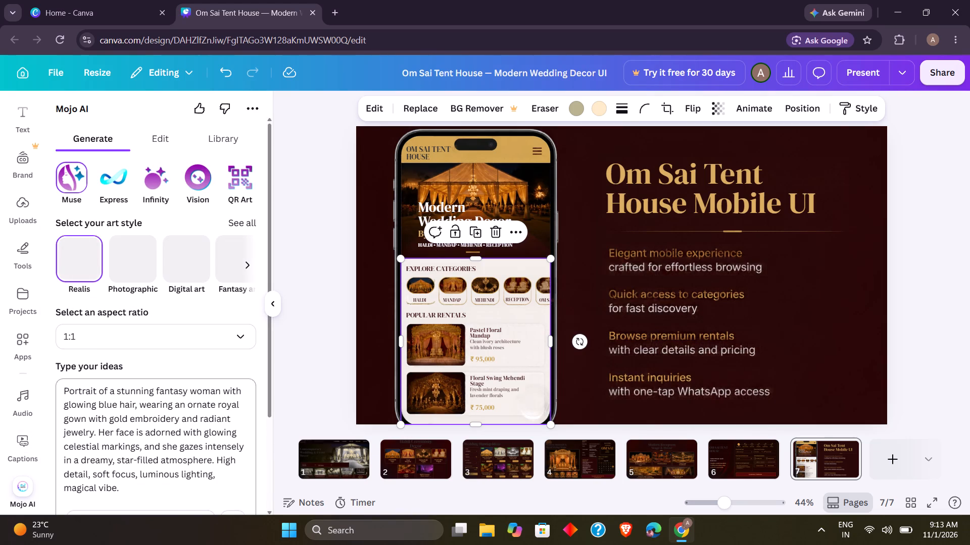
scroll(146, 346, down, 4)
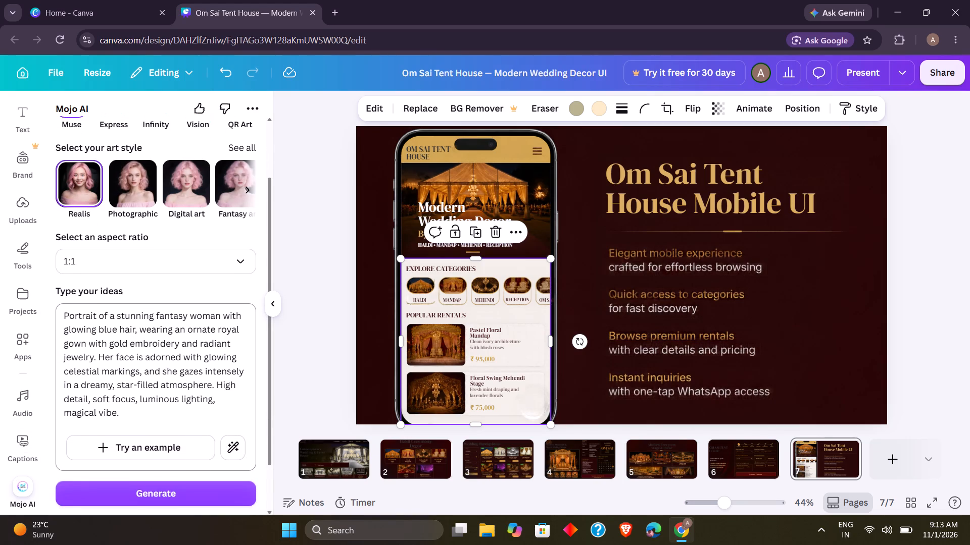
scroll(146, 346, down, 6)
scroll(139, 385, up, 7)
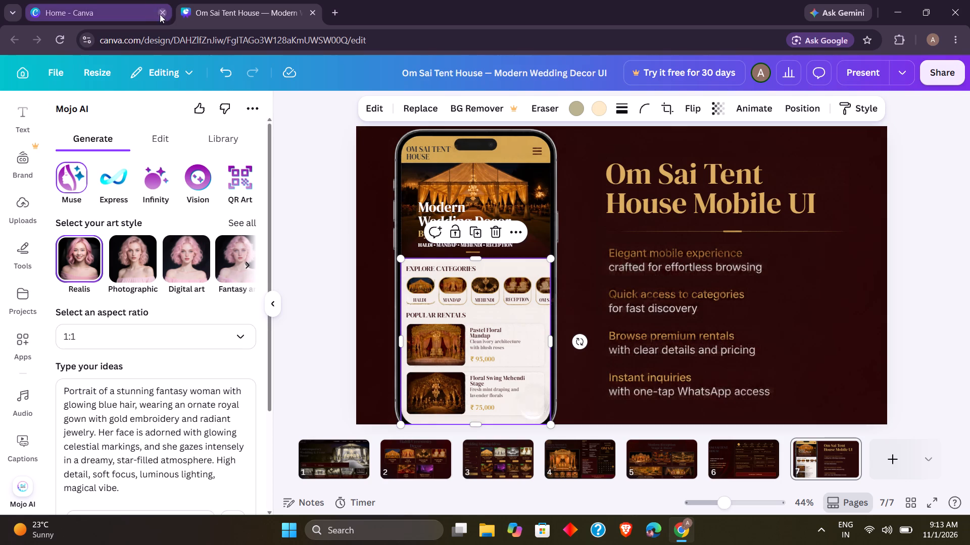
click(182, 71)
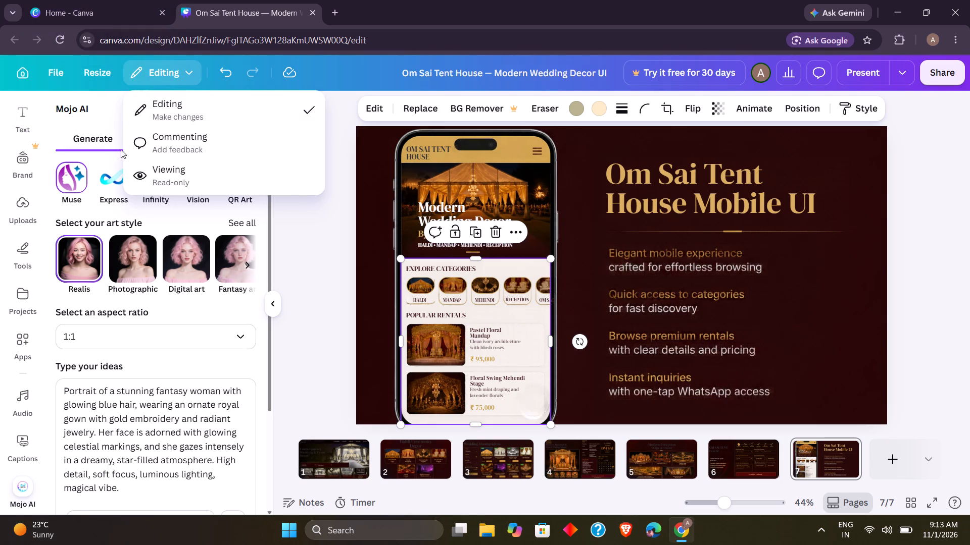
Close the Canva home tab and the Om Sai Tent House design tab, leaving the browser.
click(135, 0)
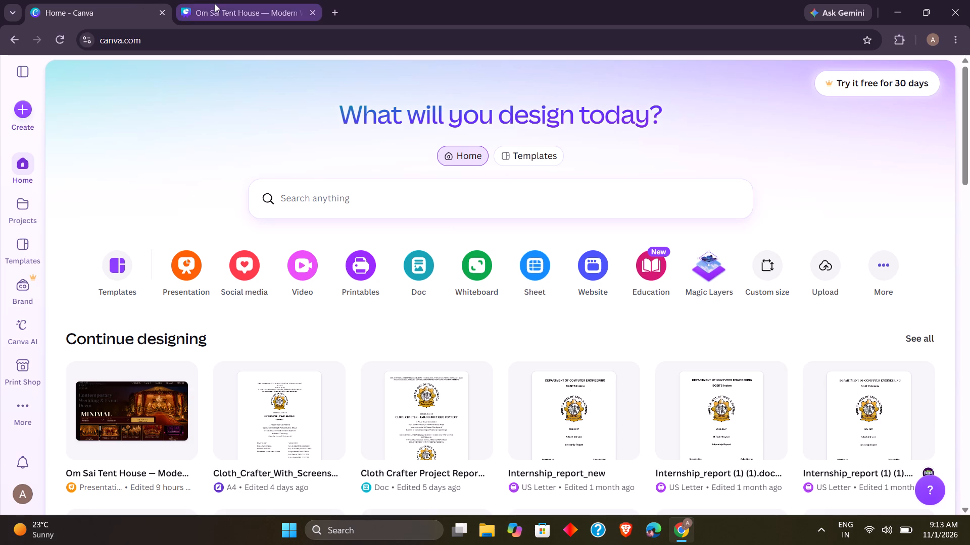
click(215, 4)
click(160, 8)
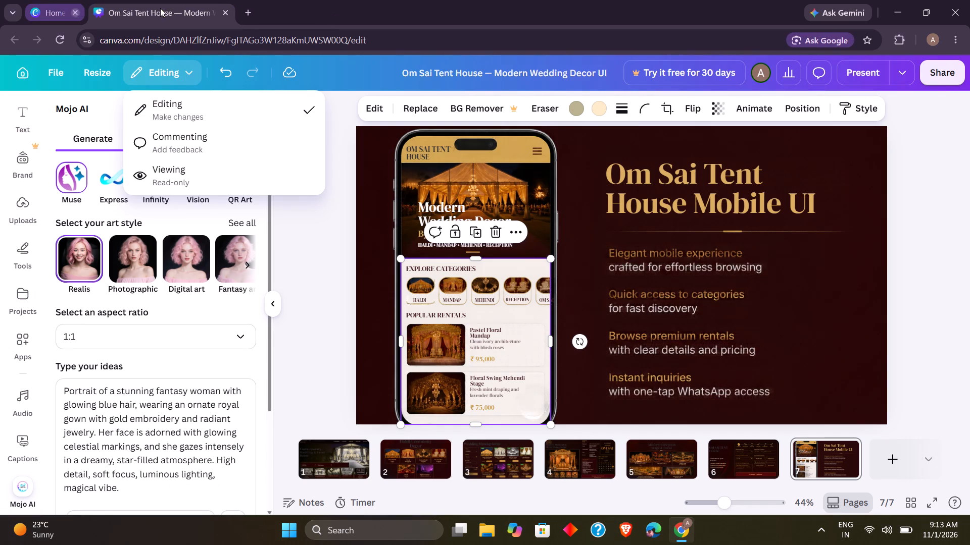
click(160, 11)
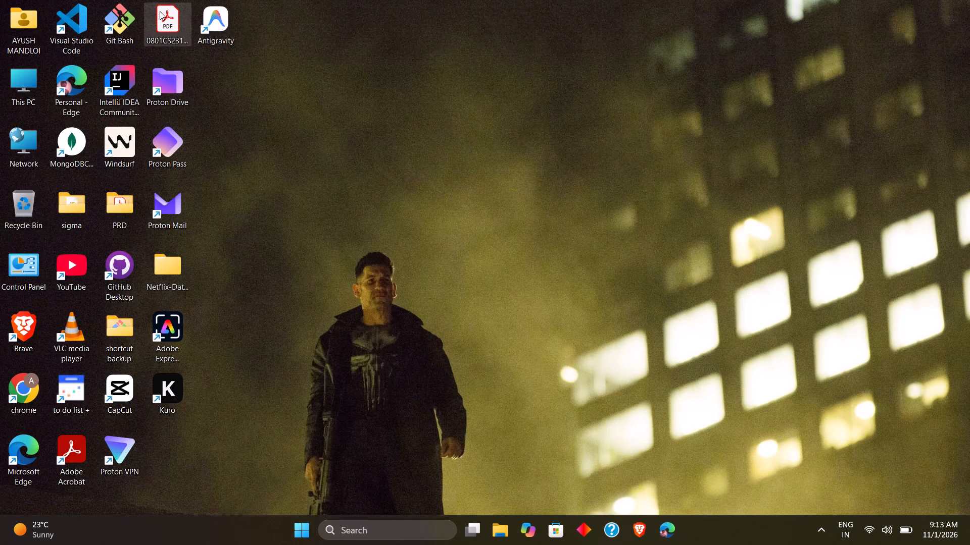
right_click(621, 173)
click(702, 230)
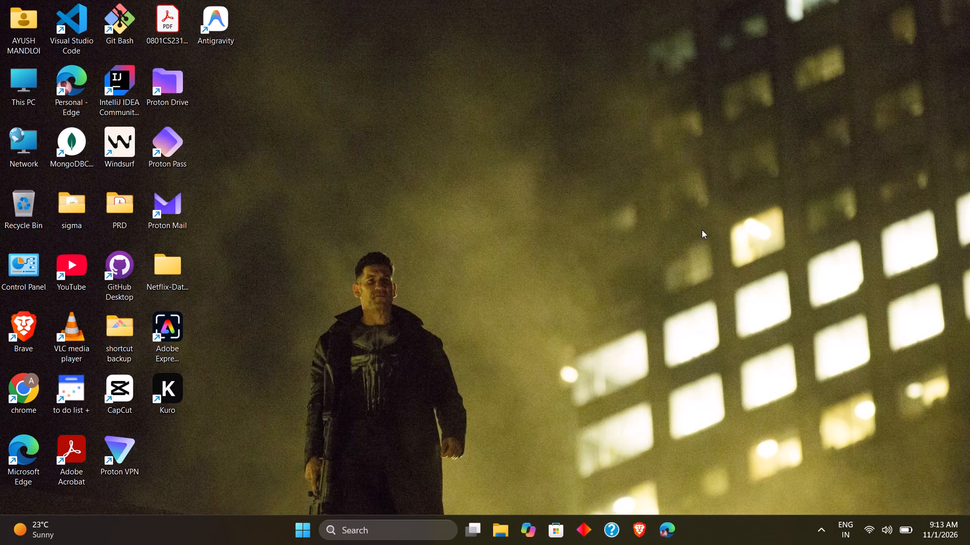